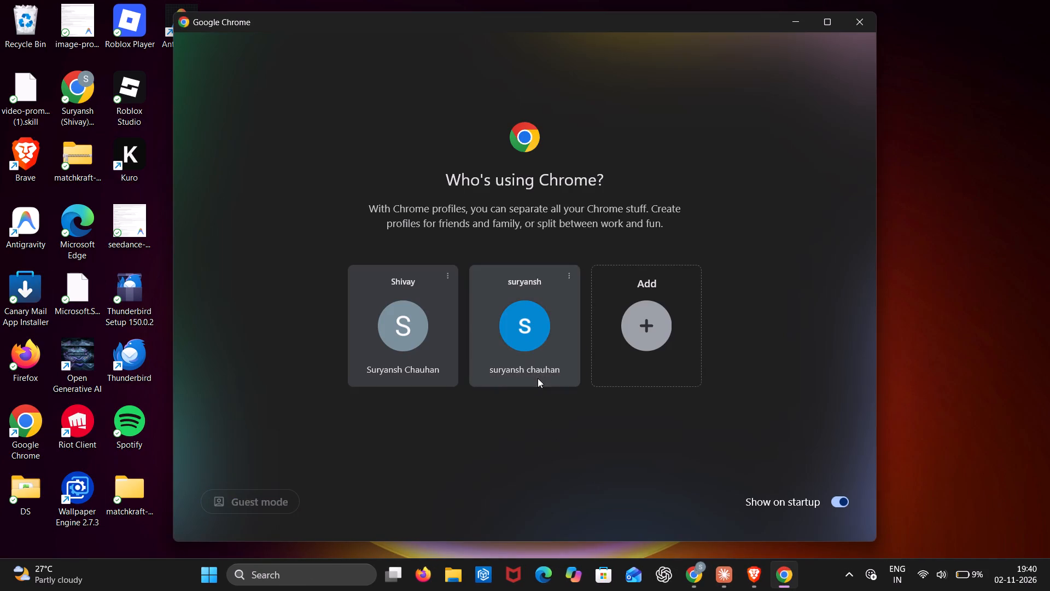
Open Automailer in Chrome and review the dashboard's Overview, Performance Trend and Recent Campaigns.
{"action": "left_click", "coordinate": [969, 136]}
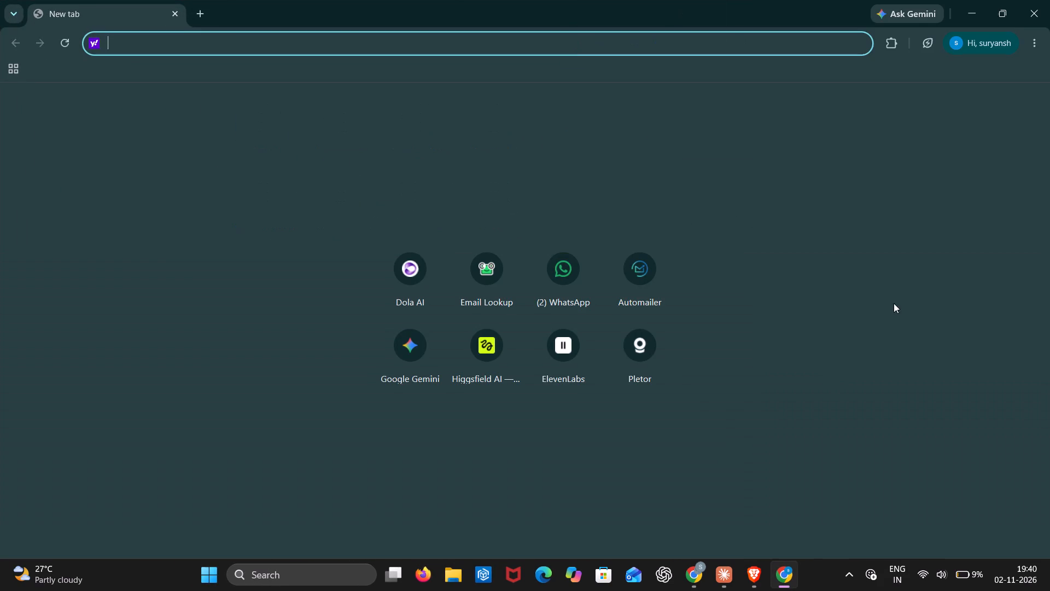
{"action": "left_click", "coordinate": [635, 298]}
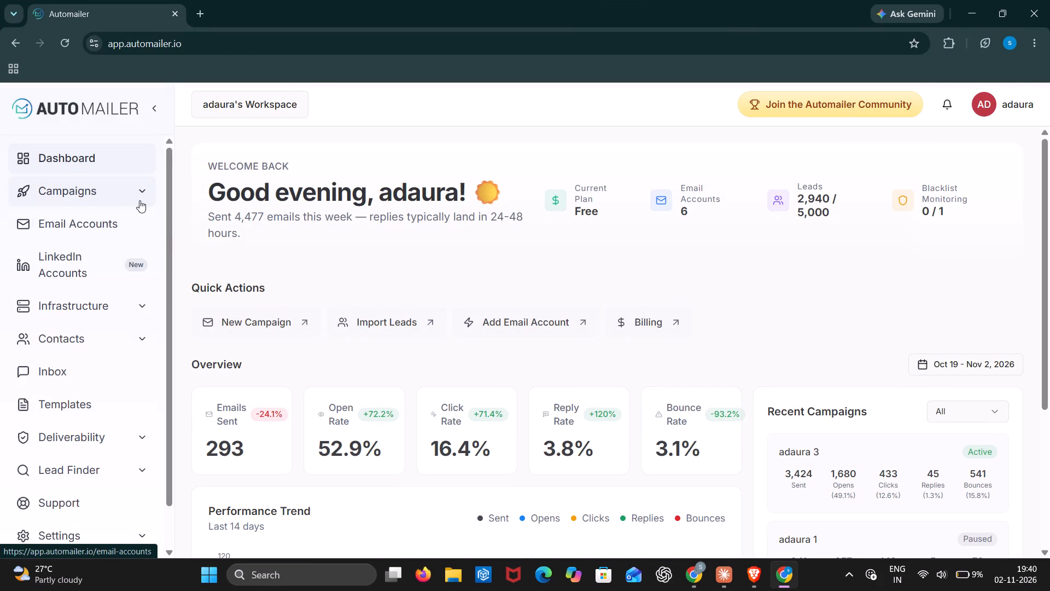
{"action": "scroll", "coordinate": [318, 364], "scroll_direction": "down", "scroll_amount": 4}
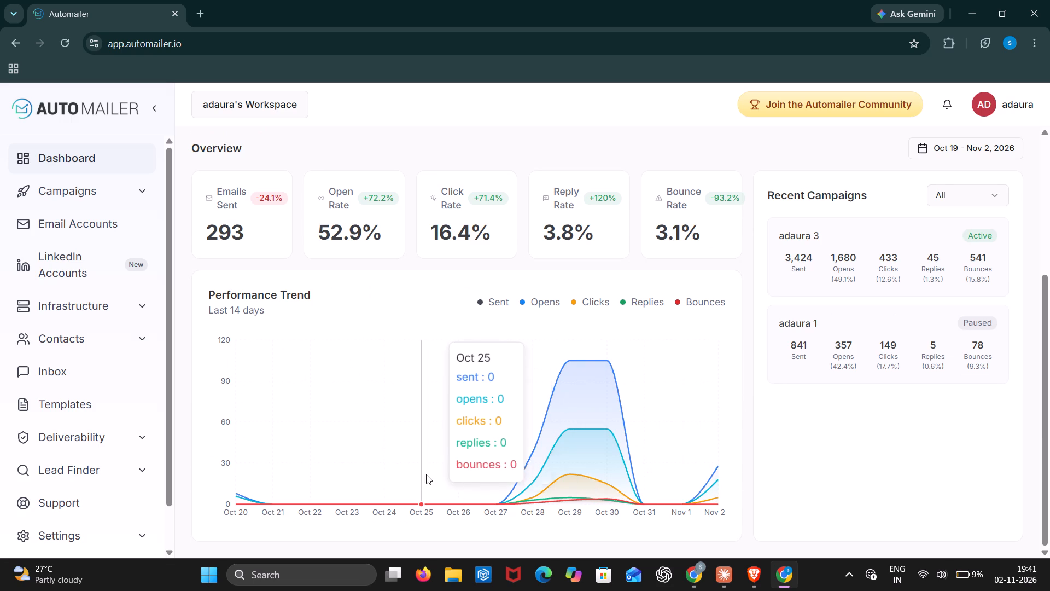
Open the Automailer inbox and read Runderwear's reply to "Wanna increase ROAS?".
{"action": "left_click", "coordinate": [71, 374]}
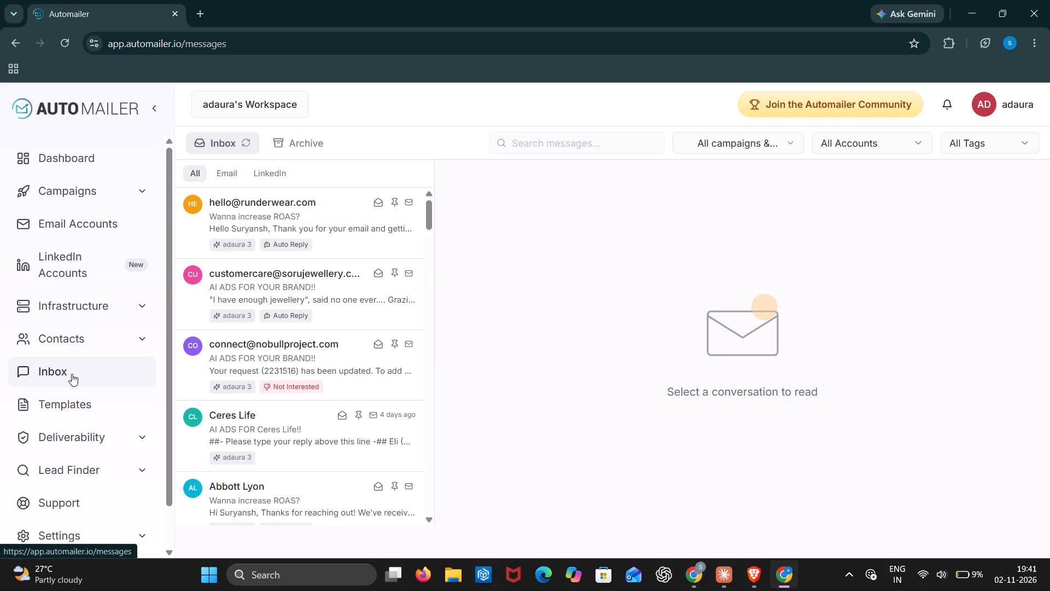
{"action": "left_click", "coordinate": [335, 241]}
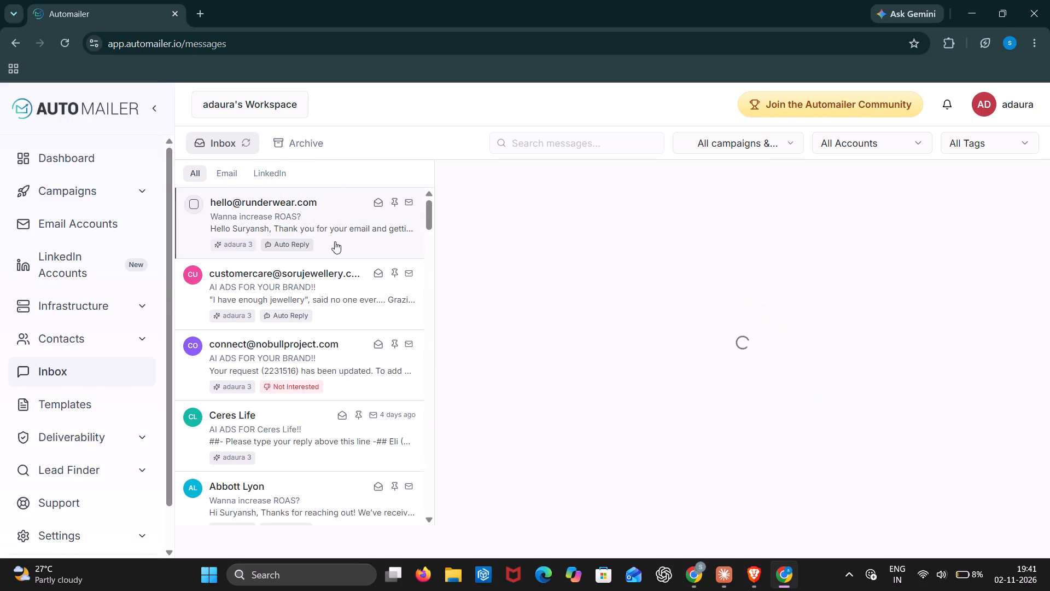
{"action": "scroll", "coordinate": [5, 236], "scroll_direction": "up", "scroll_amount": 3}
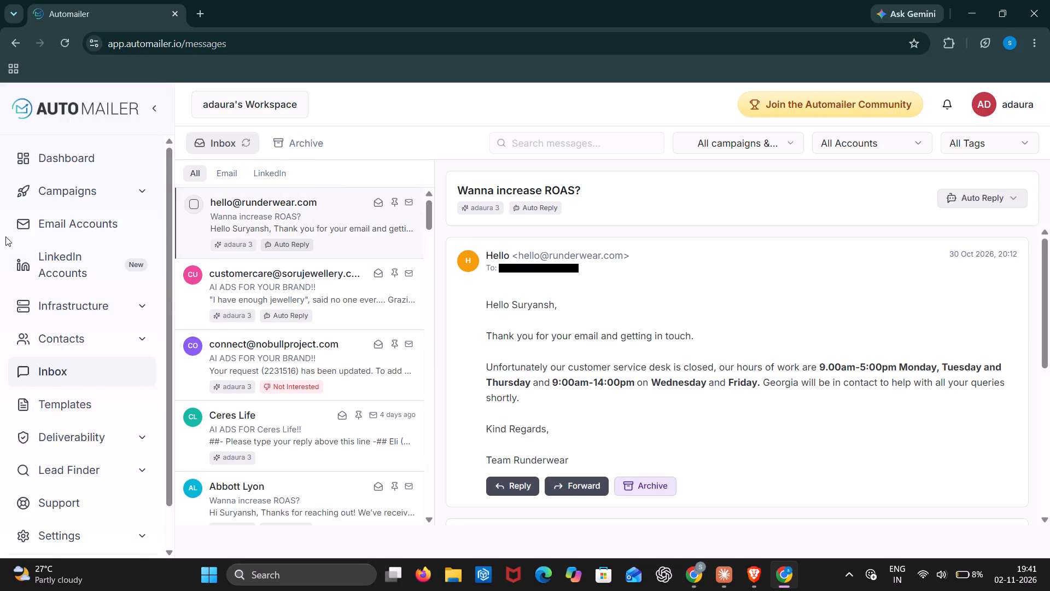
Check the list of all campaigns for sending status and results, and return to the dashboard.
{"action": "left_click", "coordinate": [62, 187]}
{"action": "left_click", "coordinate": [83, 249]}
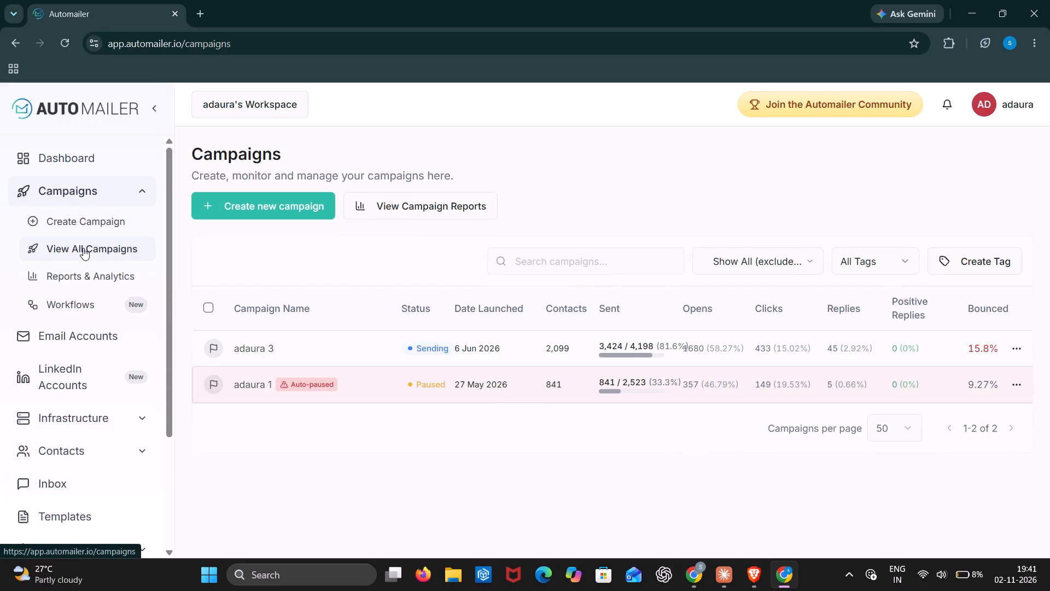
{"action": "left_click", "coordinate": [128, 155]}
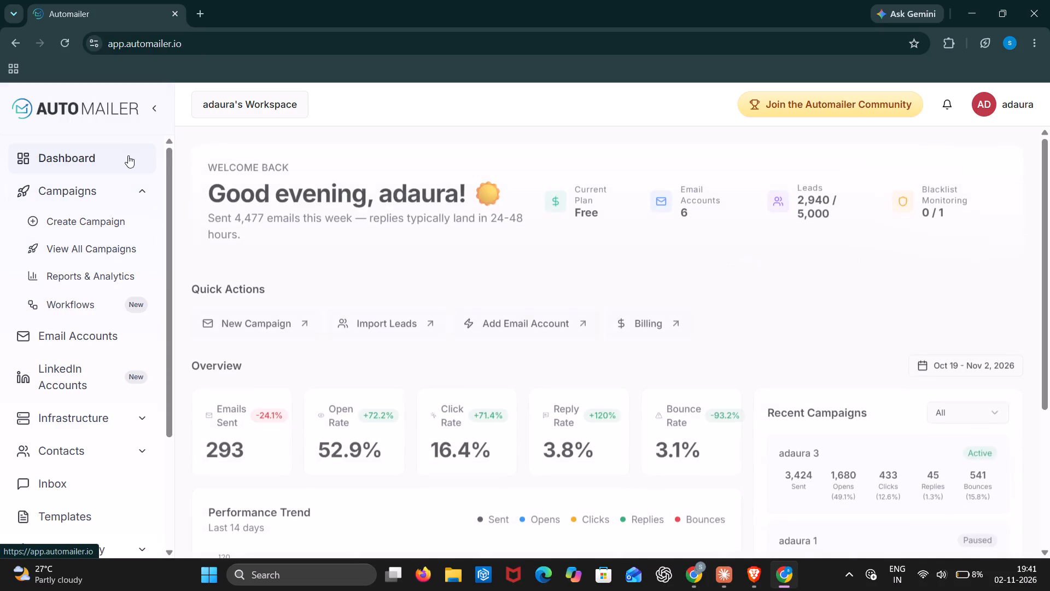
Review the connected email accounts, examining each mailbox's status, daily campaign sends and warmup setting.
{"action": "left_click", "coordinate": [95, 327]}
{"action": "scroll", "coordinate": [492, 398], "scroll_direction": "down", "scroll_amount": 1}
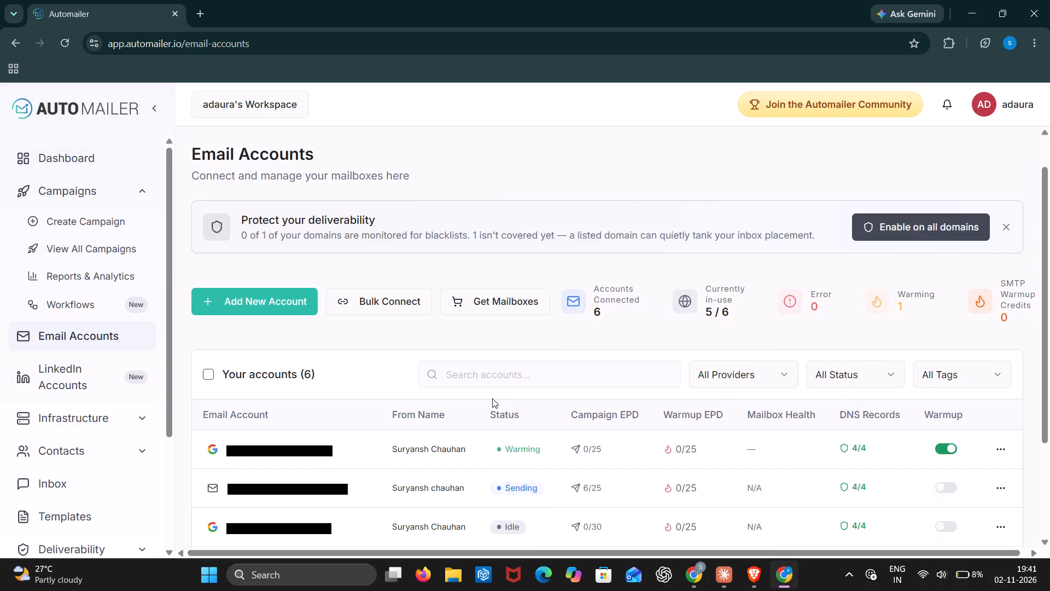
{"action": "scroll", "coordinate": [492, 398], "scroll_direction": "down", "scroll_amount": 2}
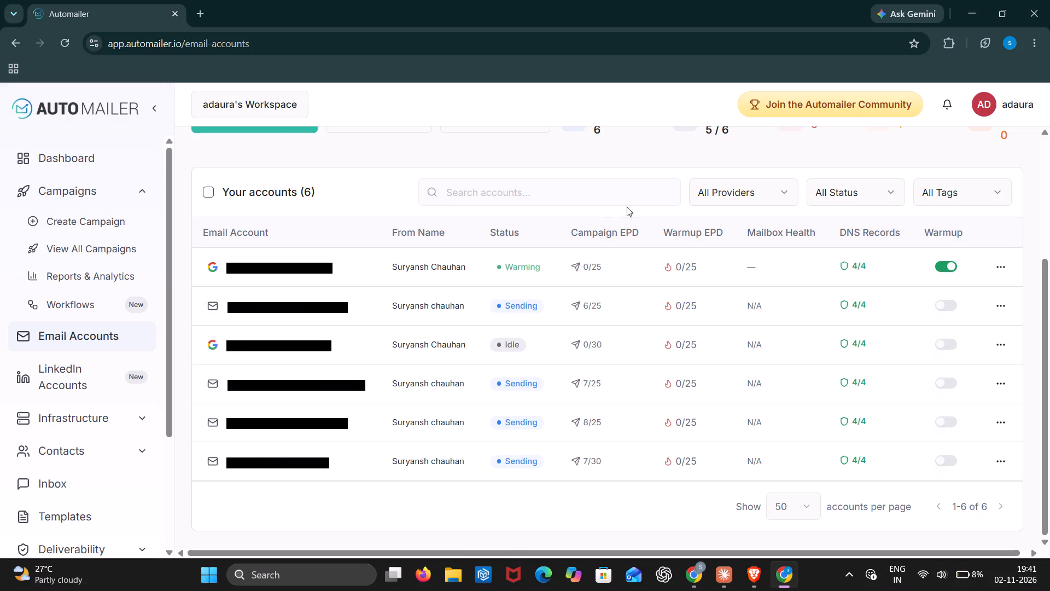
{"action": "scroll", "coordinate": [551, 209], "scroll_direction": "up", "scroll_amount": 3}
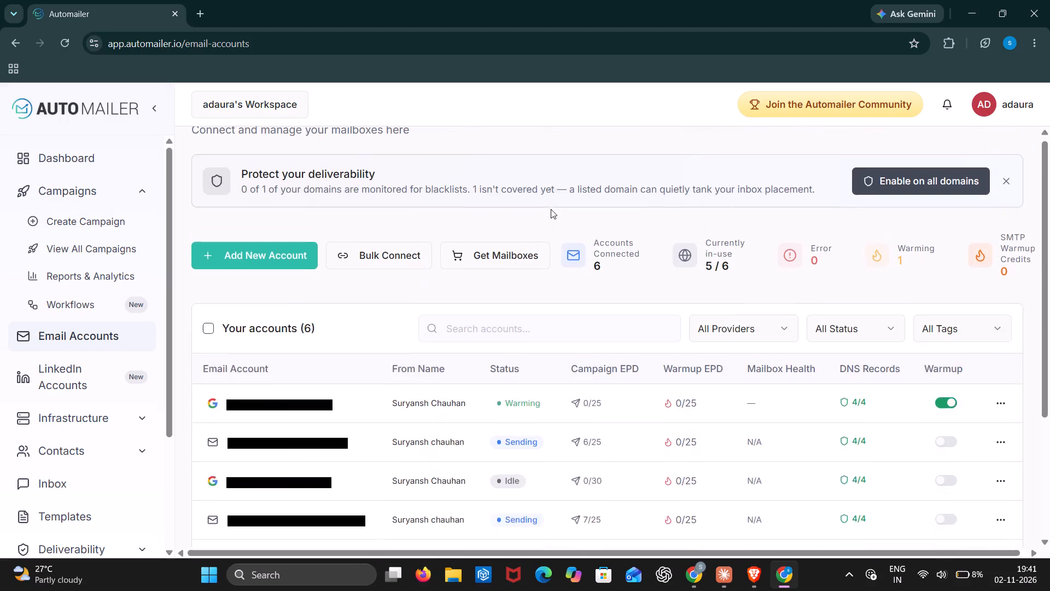
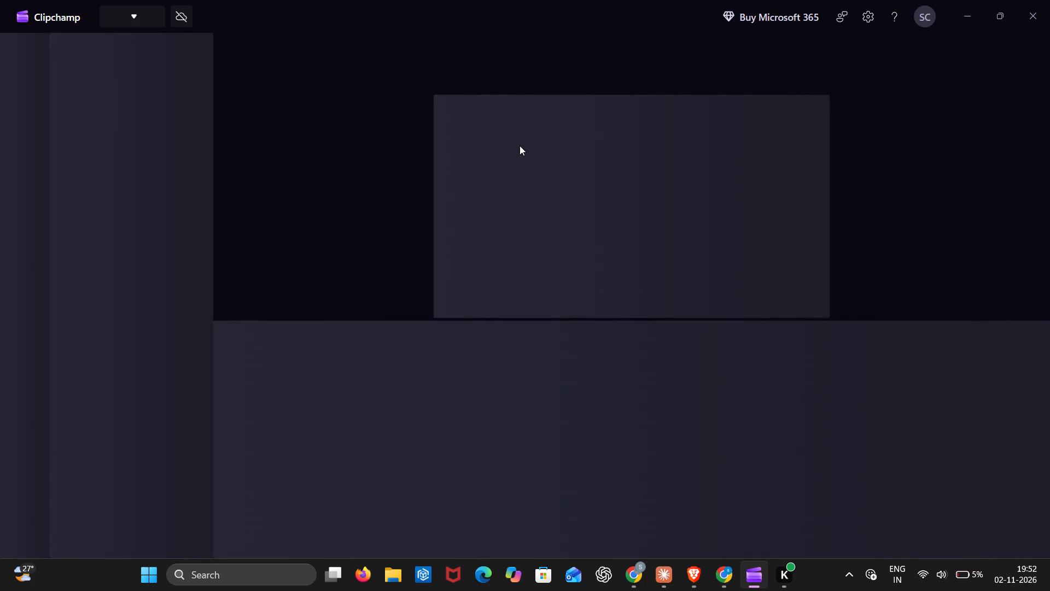
Switch to the Ethik Bharat Edit page in Brave and compare the Kolhapuri-style chappals with the Peshawari sandals.
{"action": "left_click", "coordinate": [694, 564]}
{"action": "scroll", "coordinate": [588, 411], "scroll_direction": "up", "scroll_amount": 5}
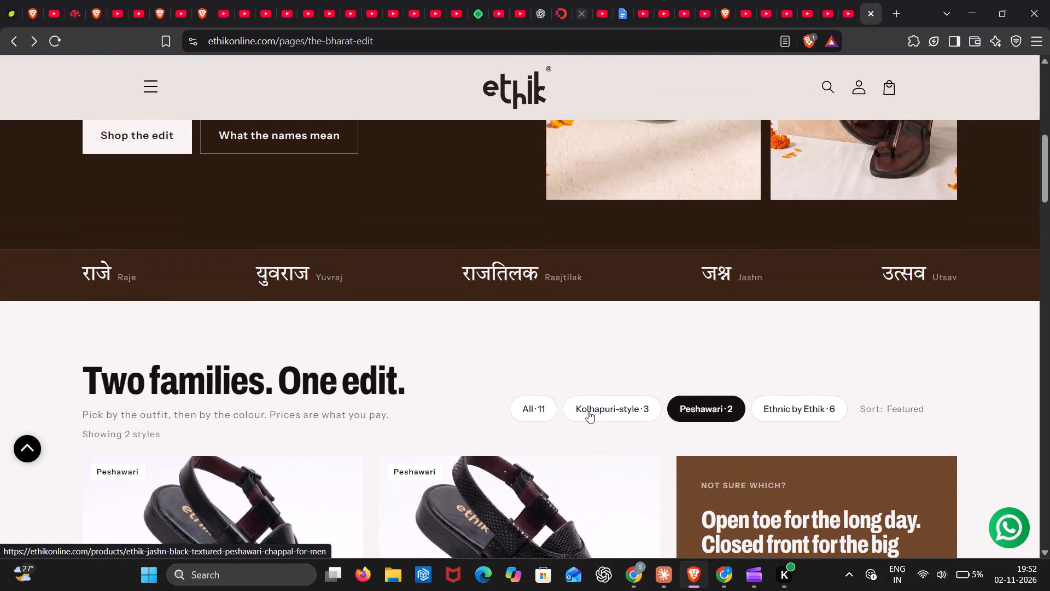
{"action": "left_click", "coordinate": [602, 411]}
{"action": "scroll", "coordinate": [593, 349], "scroll_direction": "down", "scroll_amount": 2}
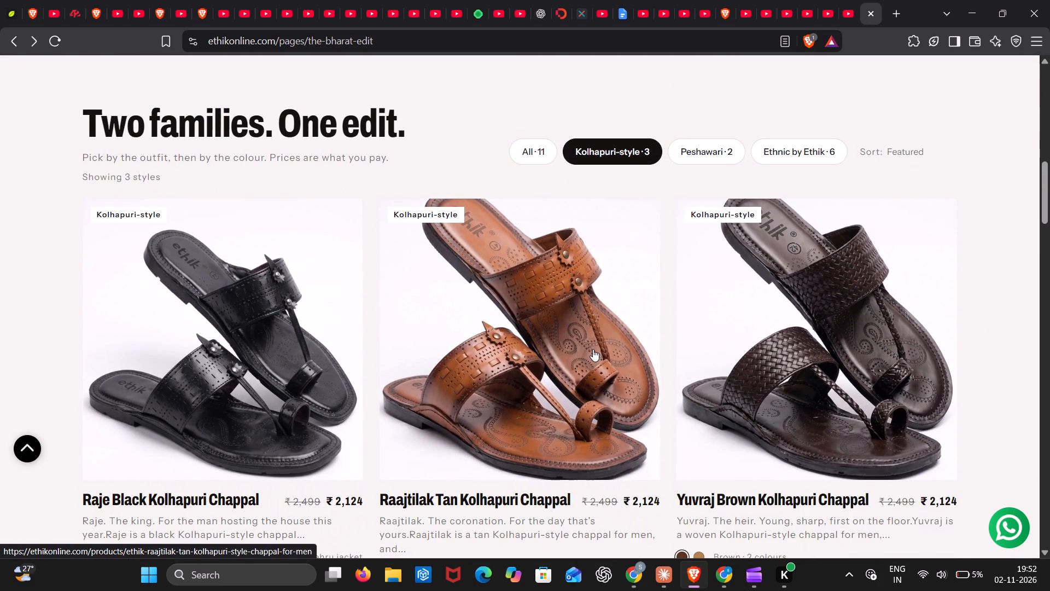
{"action": "left_click", "coordinate": [716, 164]}
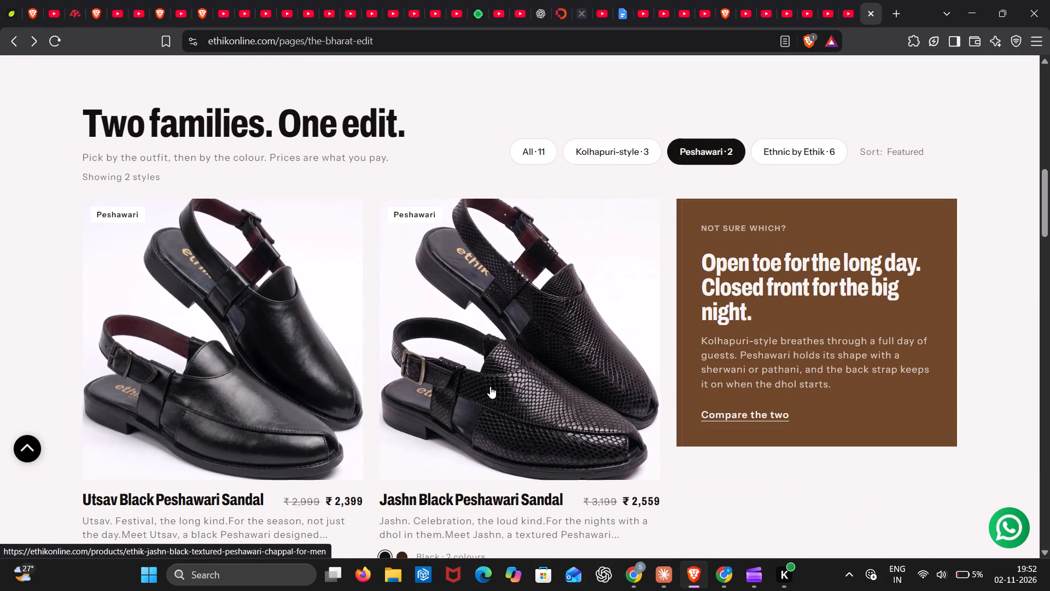
{"action": "left_click", "coordinate": [605, 160]}
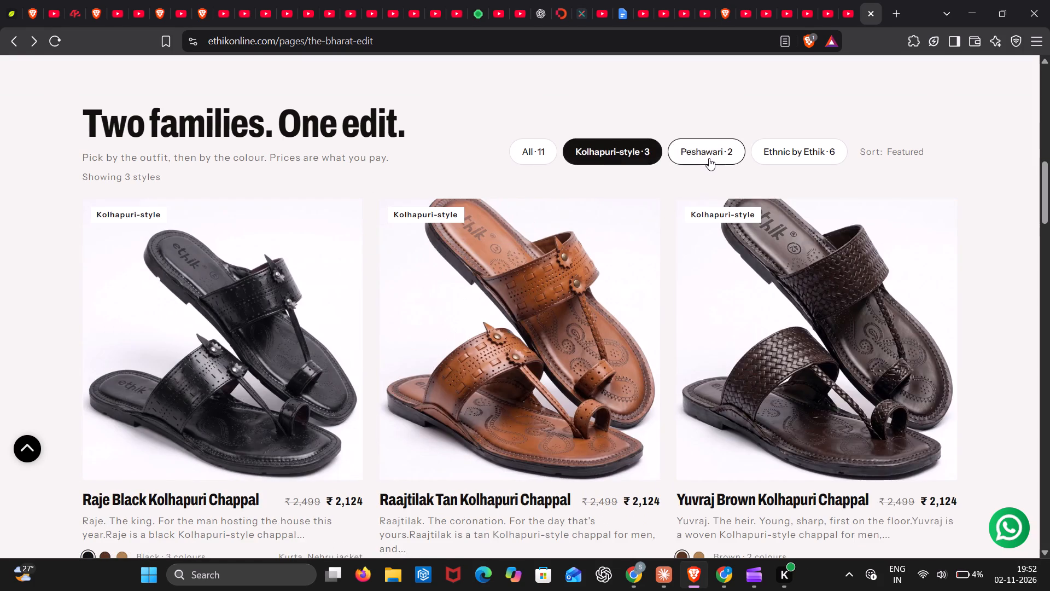
{"action": "left_click", "coordinate": [709, 158]}
{"action": "left_click", "coordinate": [630, 169]}
{"action": "left_click", "coordinate": [625, 152]}
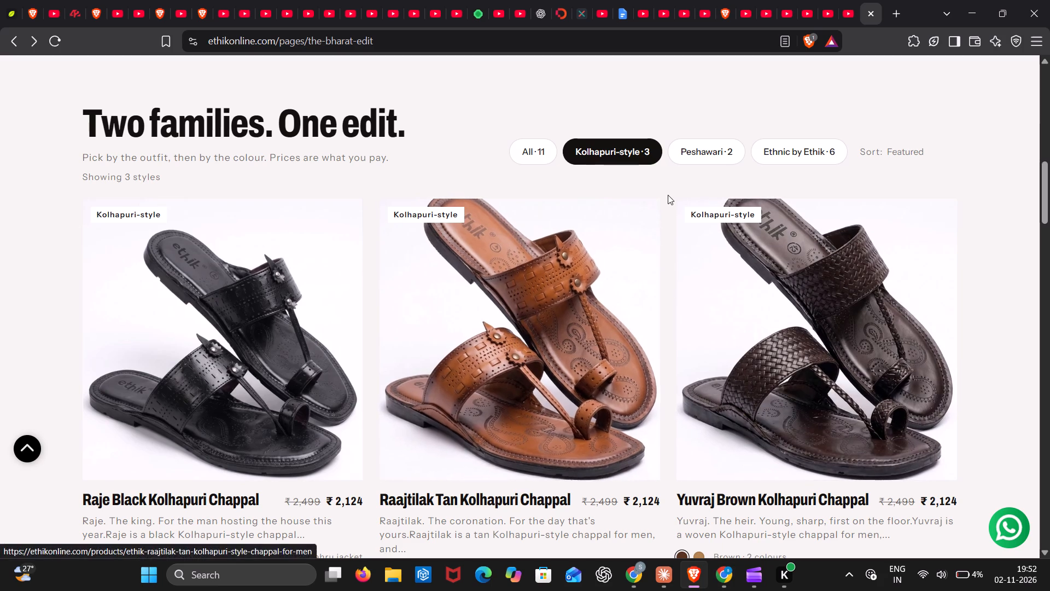
{"action": "scroll", "coordinate": [666, 240], "scroll_direction": "up", "scroll_amount": 1}
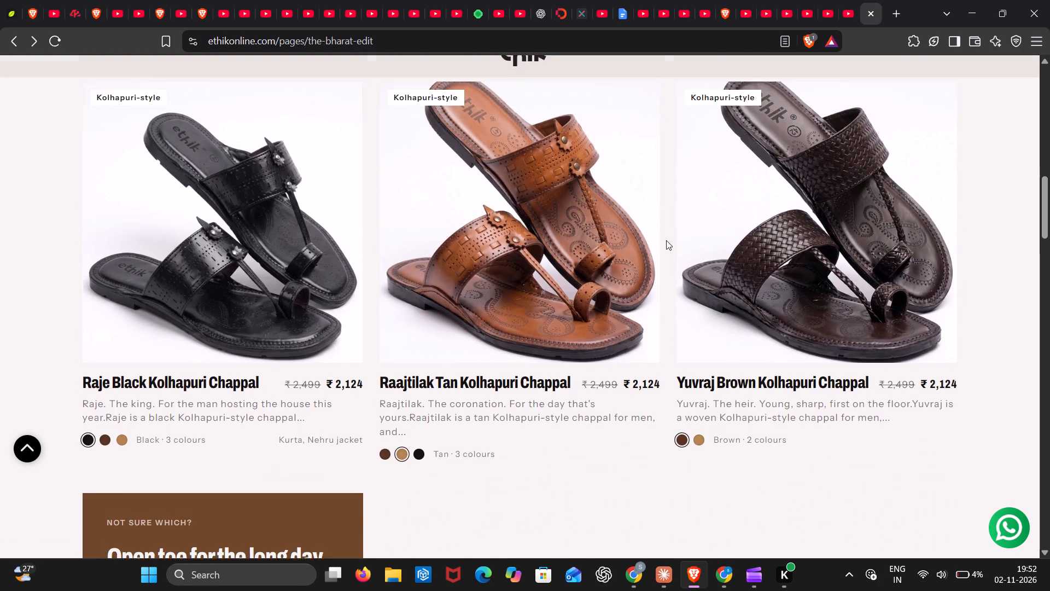
{"action": "scroll", "coordinate": [666, 240], "scroll_direction": "up", "scroll_amount": 1}
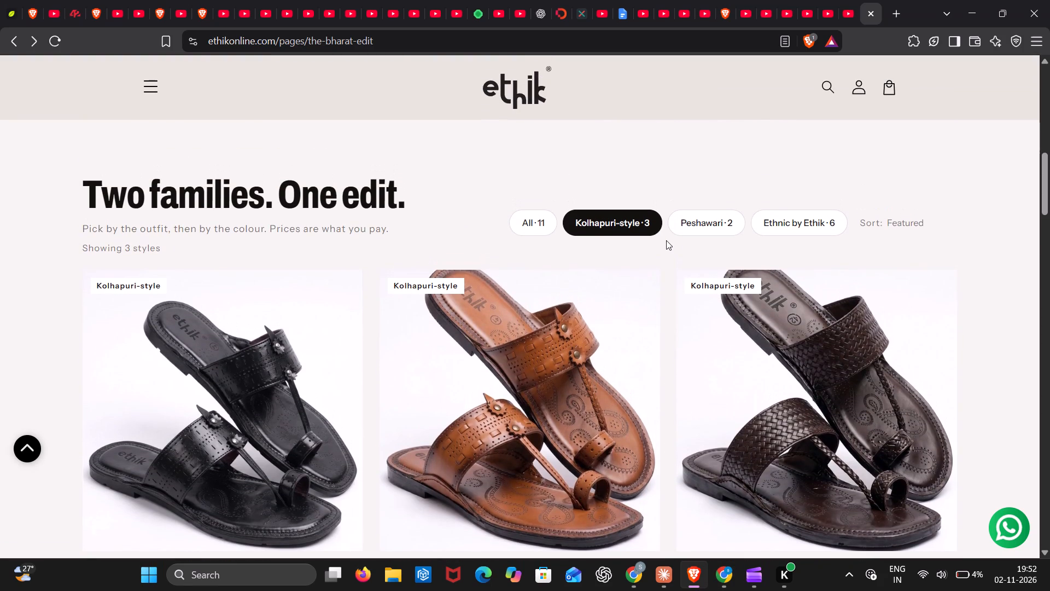
{"action": "left_click", "coordinate": [689, 228]}
{"action": "left_click", "coordinate": [629, 224]}
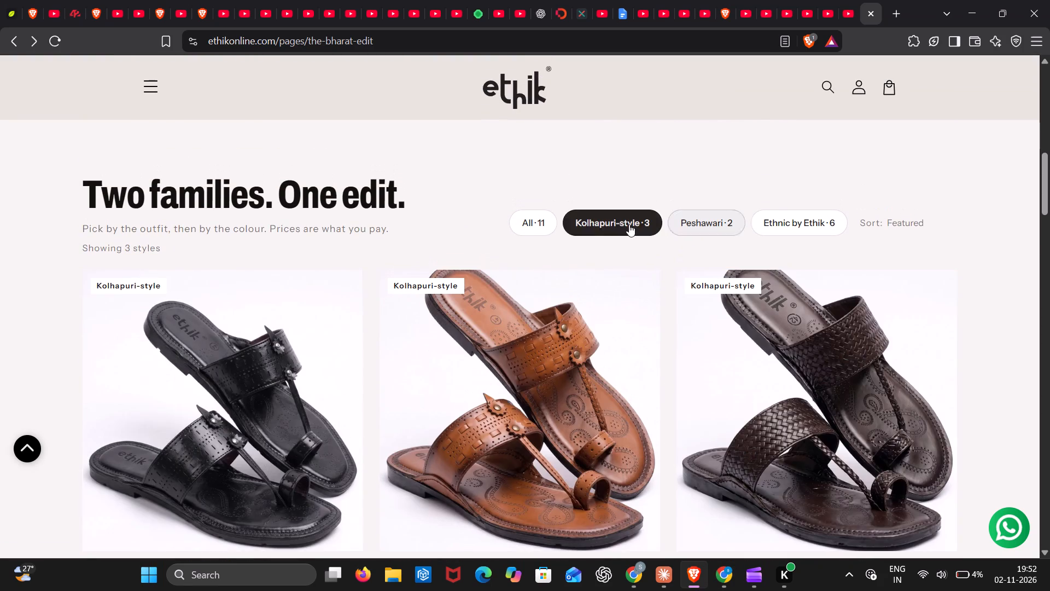
{"action": "left_click", "coordinate": [528, 221]}
{"action": "left_click", "coordinate": [600, 228]}
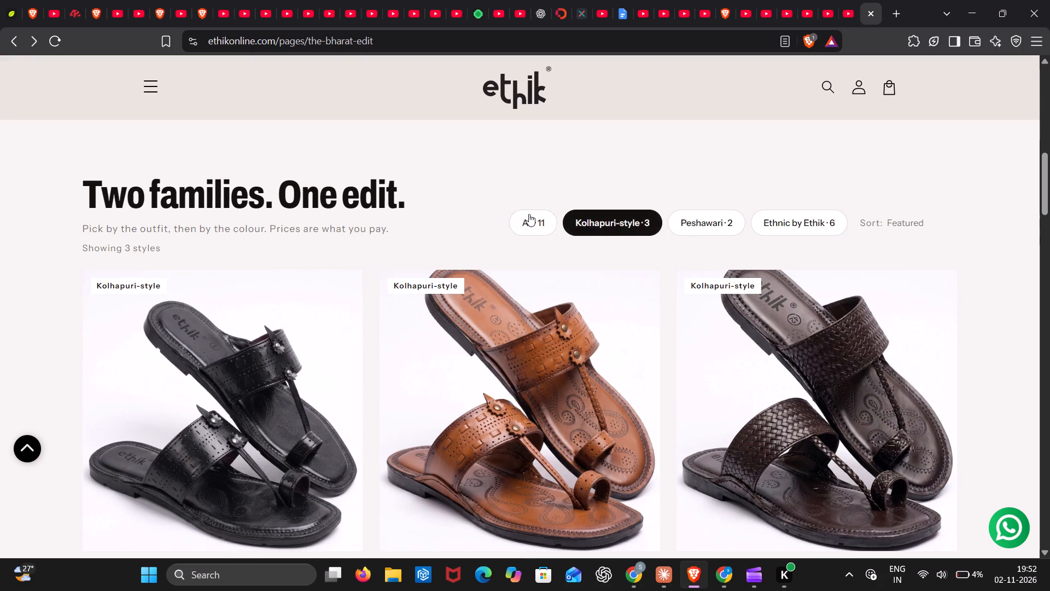
{"action": "left_click", "coordinate": [529, 214]}
{"action": "left_click", "coordinate": [591, 222]}
{"action": "scroll", "coordinate": [670, 285], "scroll_direction": "down", "scroll_amount": 1}
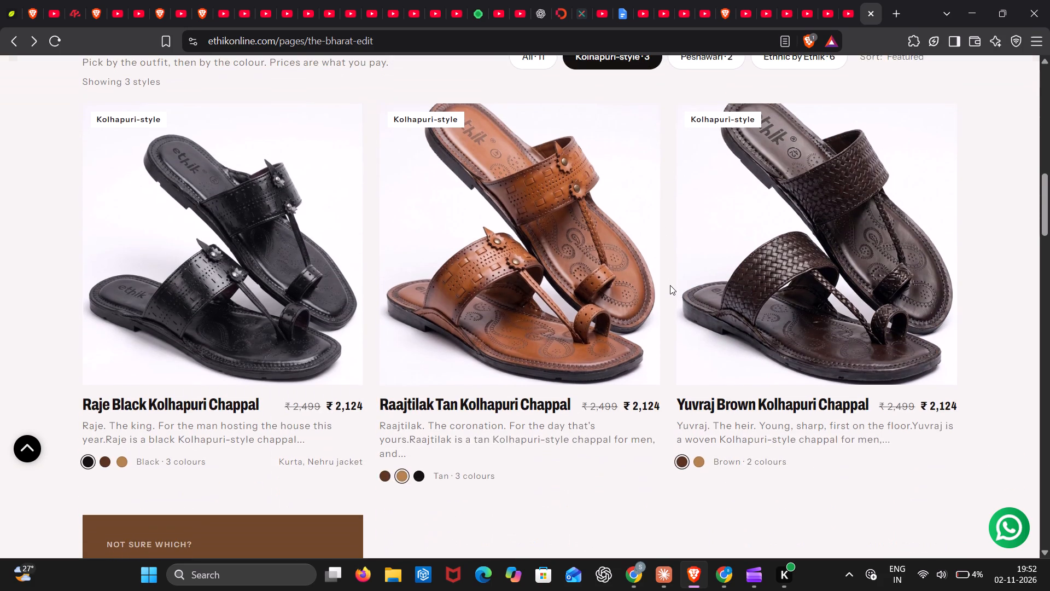
{"action": "scroll", "coordinate": [670, 285], "scroll_direction": "down", "scroll_amount": 1}
Go back to Clipchamp, and open the Downloads folder in File Explorer.
{"action": "left_click", "coordinate": [765, 566]}
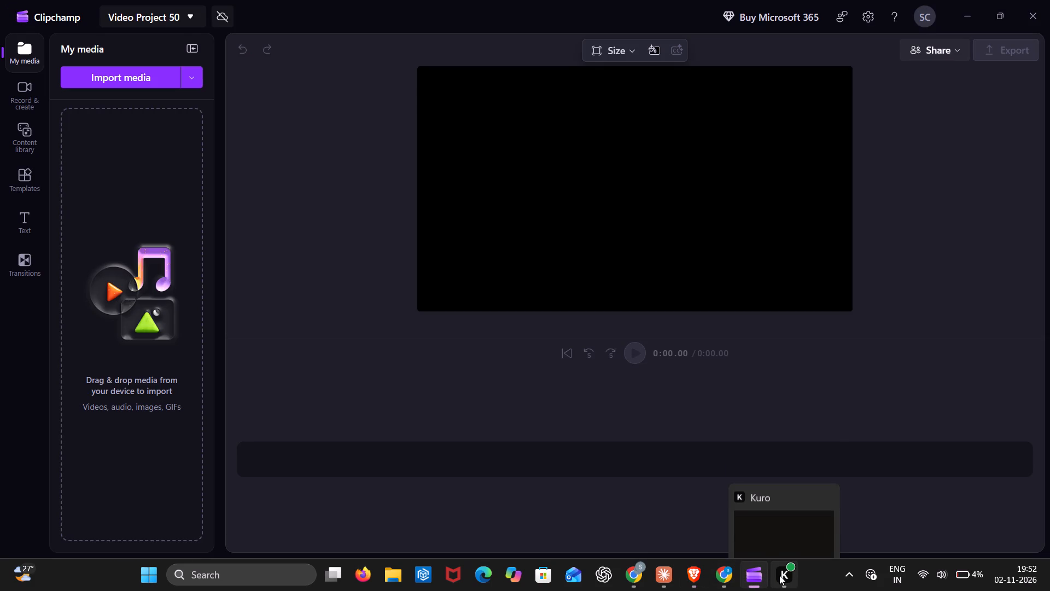
{"action": "left_click", "coordinate": [386, 580]}
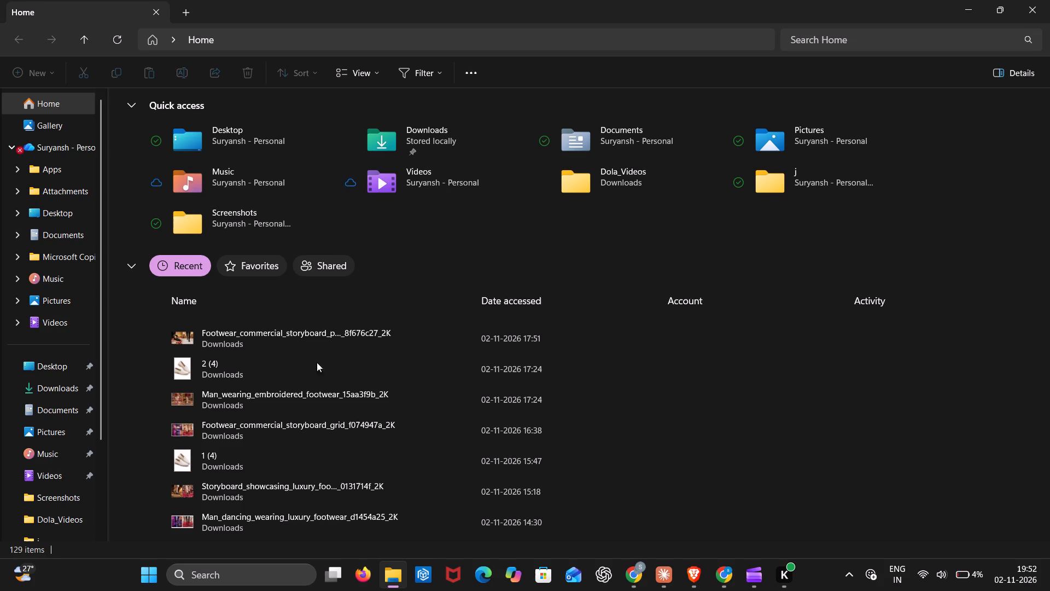
{"action": "left_click", "coordinate": [40, 387]}
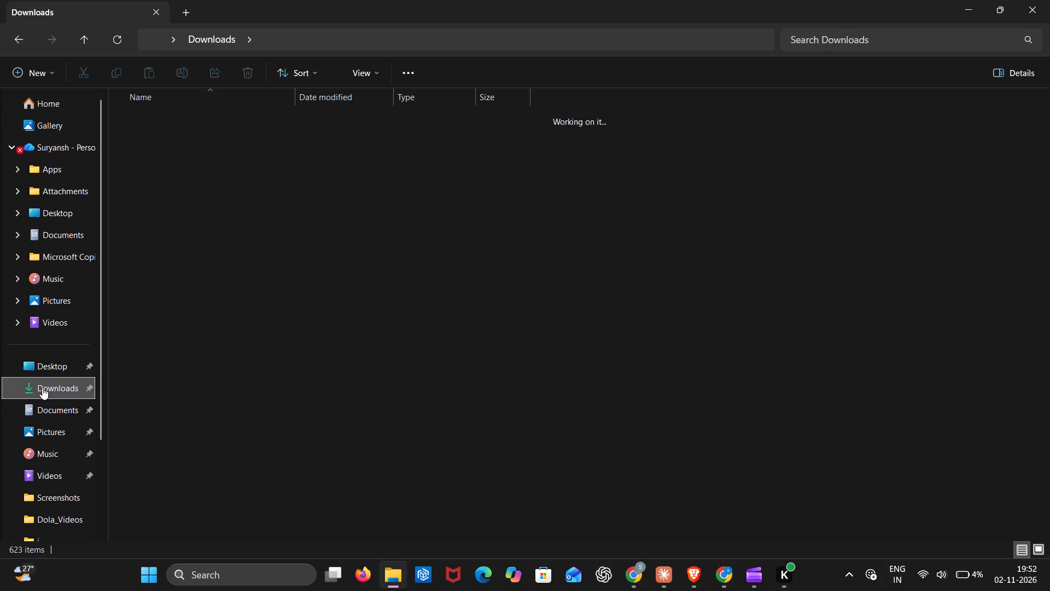
Import today's 11 downloaded MP4 clips, from Man_wearing_festive_slip-on_shoes through the last SSCENE CONTEXTA 5-second festive file, into the Clipchamp project.
{"action": "scroll", "coordinate": [227, 375], "scroll_direction": "down", "scroll_amount": 3}
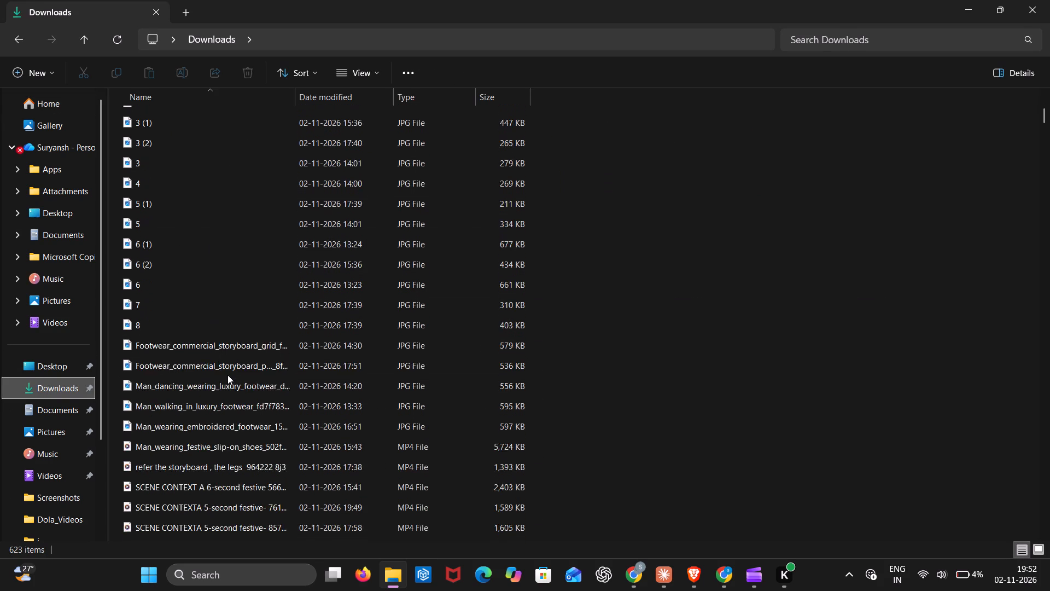
{"action": "scroll", "coordinate": [227, 375], "scroll_direction": "down", "scroll_amount": 1}
{"action": "scroll", "coordinate": [227, 375], "scroll_direction": "up", "scroll_amount": 3}
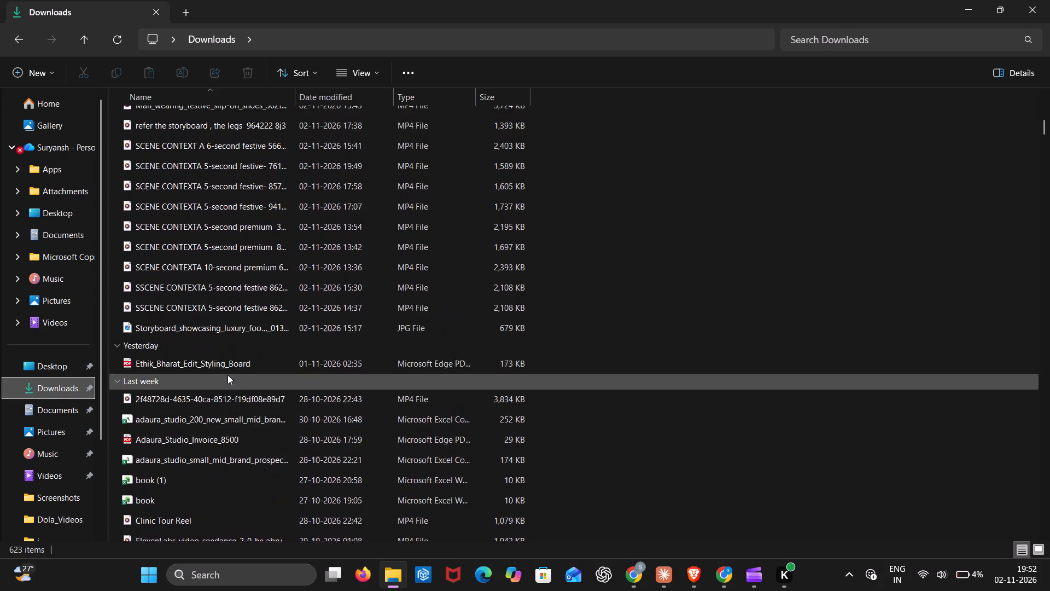
{"action": "scroll", "coordinate": [227, 375], "scroll_direction": "up", "scroll_amount": 1}
{"action": "scroll", "coordinate": [297, 343], "scroll_direction": "up", "scroll_amount": 1}
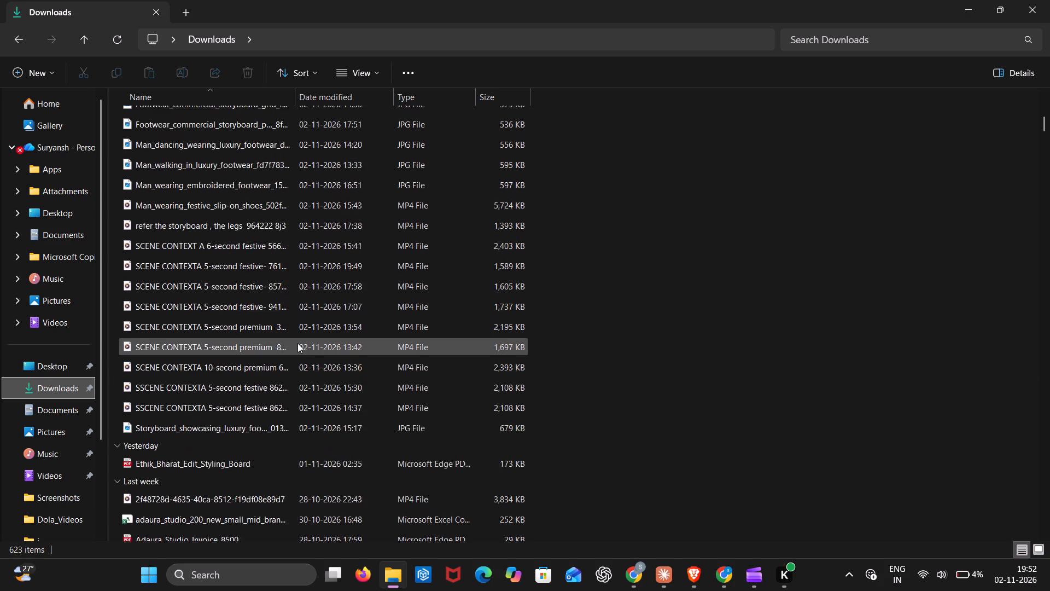
{"action": "scroll", "coordinate": [297, 343], "scroll_direction": "up", "scroll_amount": 2}
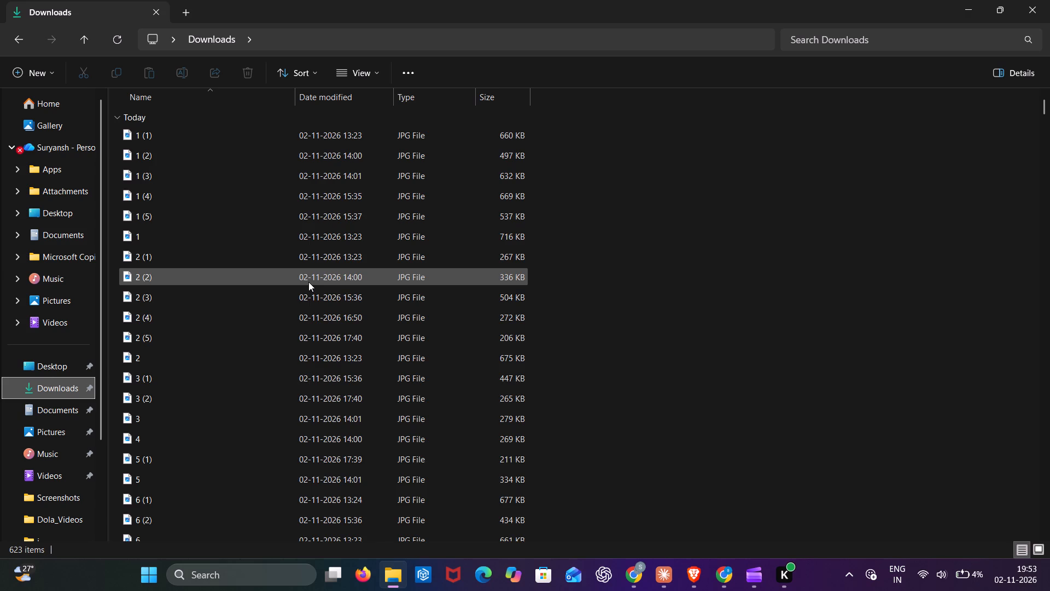
{"action": "scroll", "coordinate": [308, 282], "scroll_direction": "down", "scroll_amount": 1}
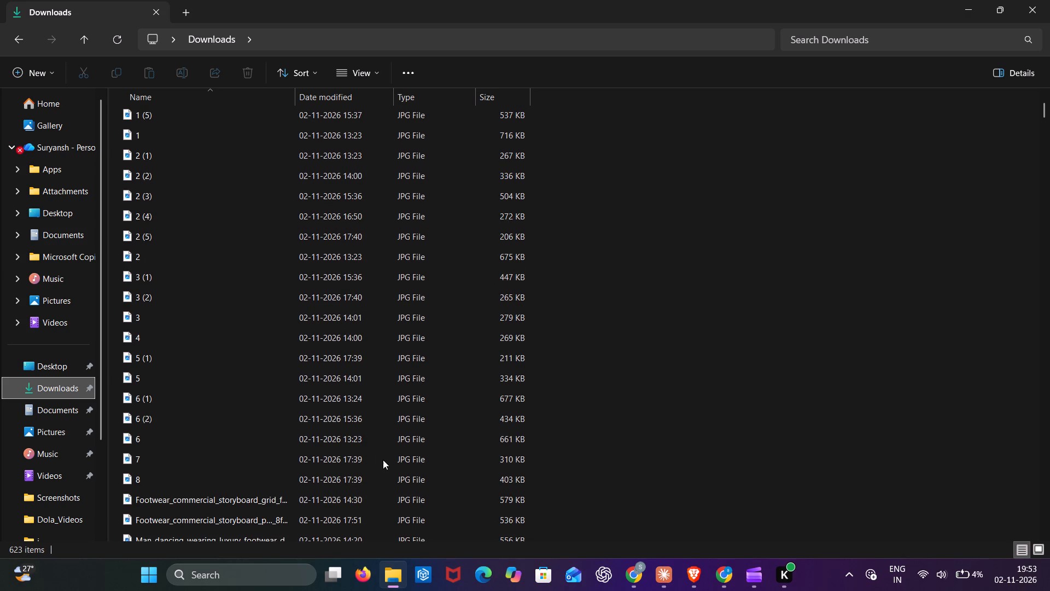
{"action": "scroll", "coordinate": [391, 491], "scroll_direction": "down", "scroll_amount": 2}
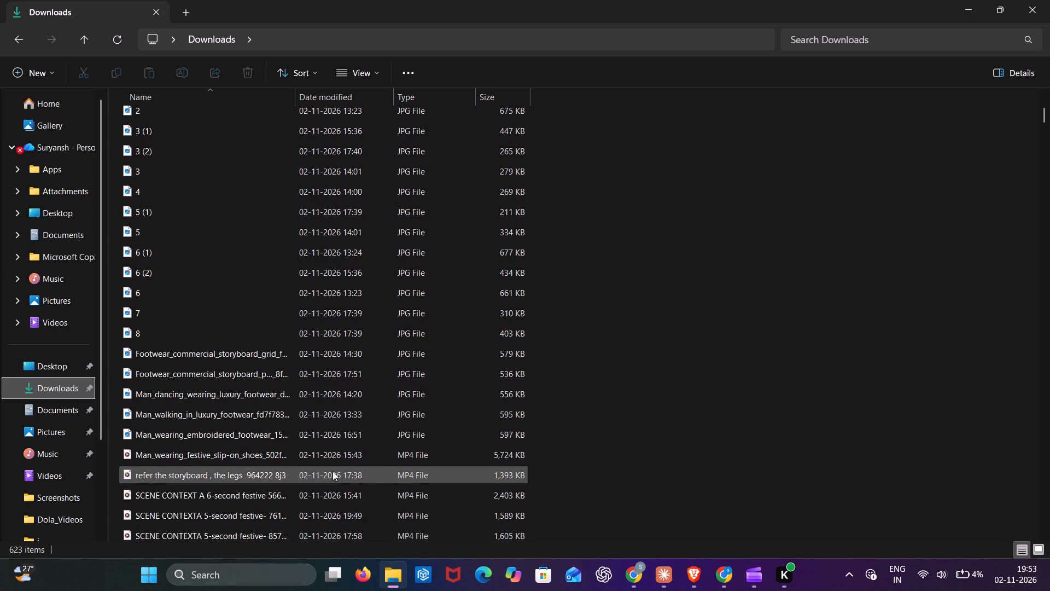
{"action": "scroll", "coordinate": [416, 493], "scroll_direction": "down", "scroll_amount": 1}
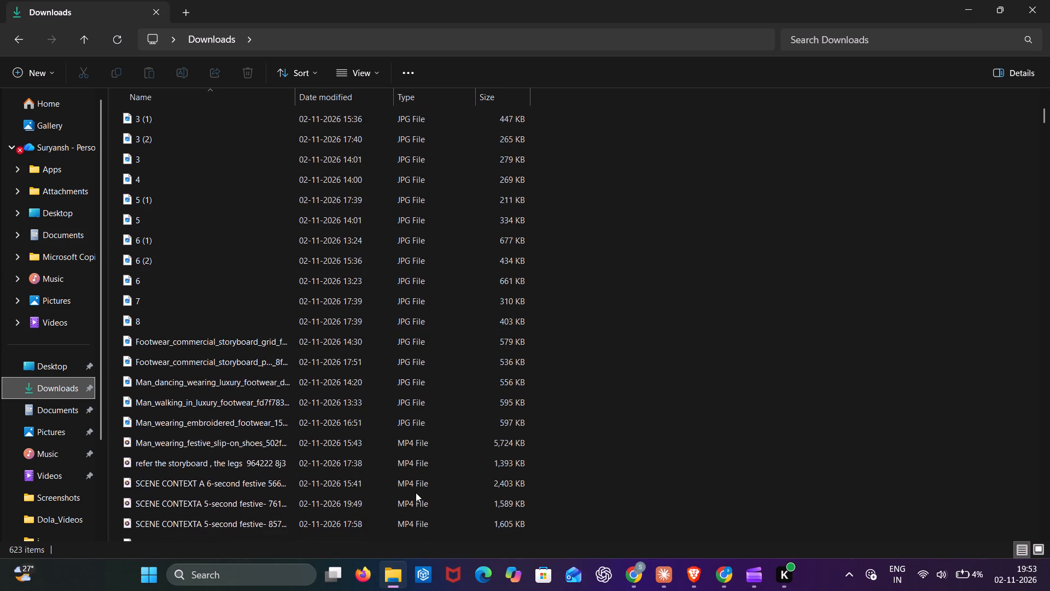
{"action": "scroll", "coordinate": [416, 493], "scroll_direction": "down", "scroll_amount": 1}
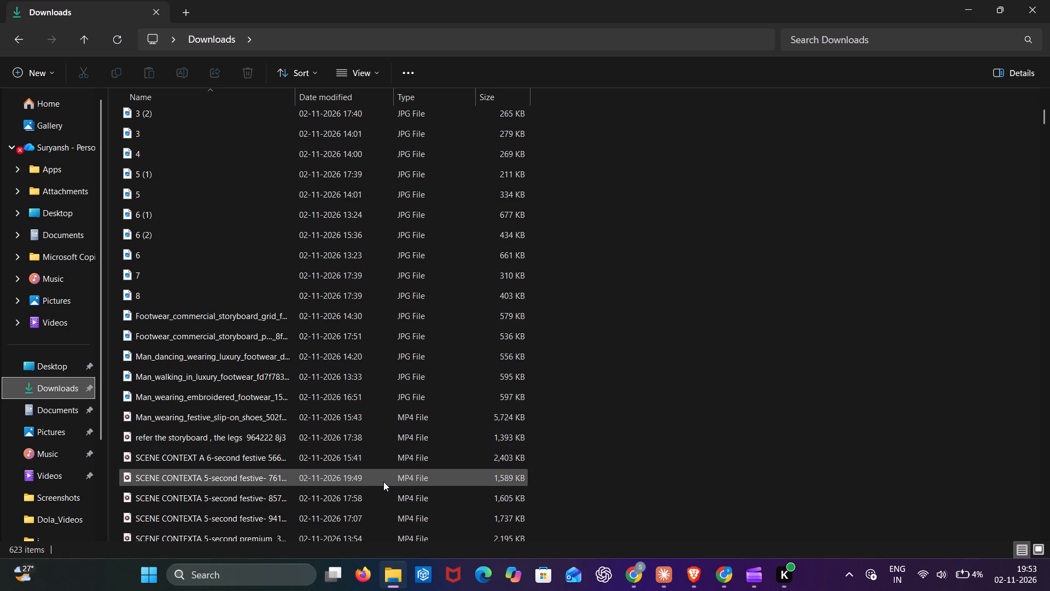
{"action": "scroll", "coordinate": [383, 482], "scroll_direction": "down", "scroll_amount": 4}
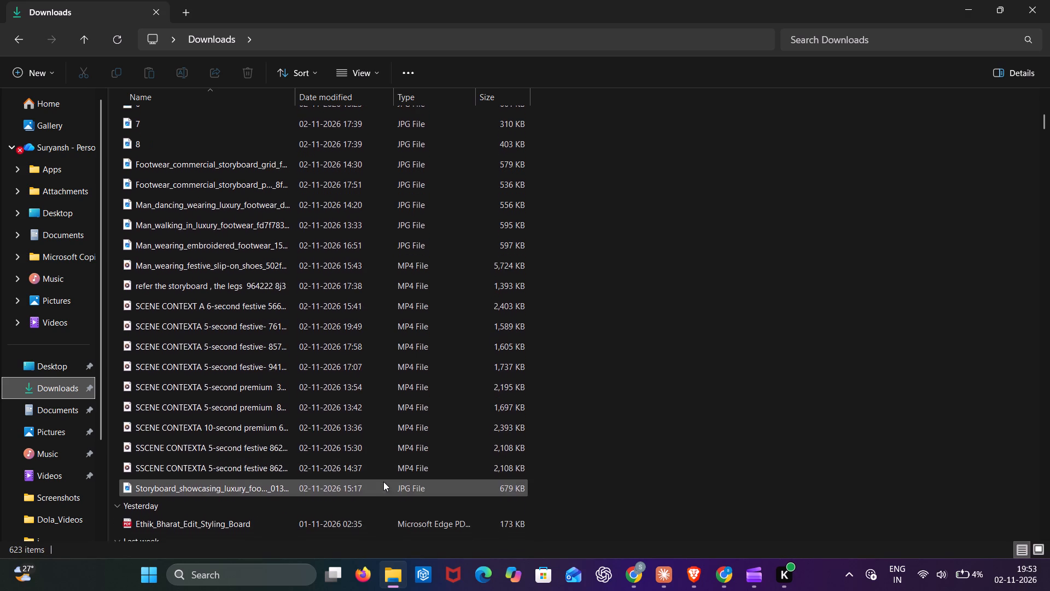
{"action": "scroll", "coordinate": [383, 482], "scroll_direction": "down", "scroll_amount": 1}
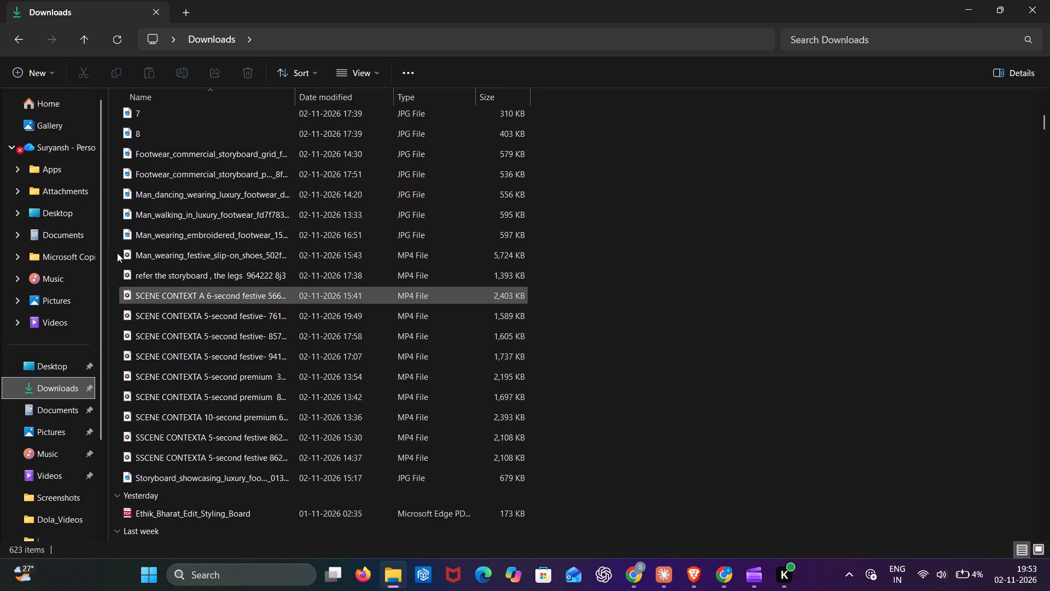
{"action": "left_click_drag", "start_coordinate": [117, 251], "coordinate": [256, 445]}
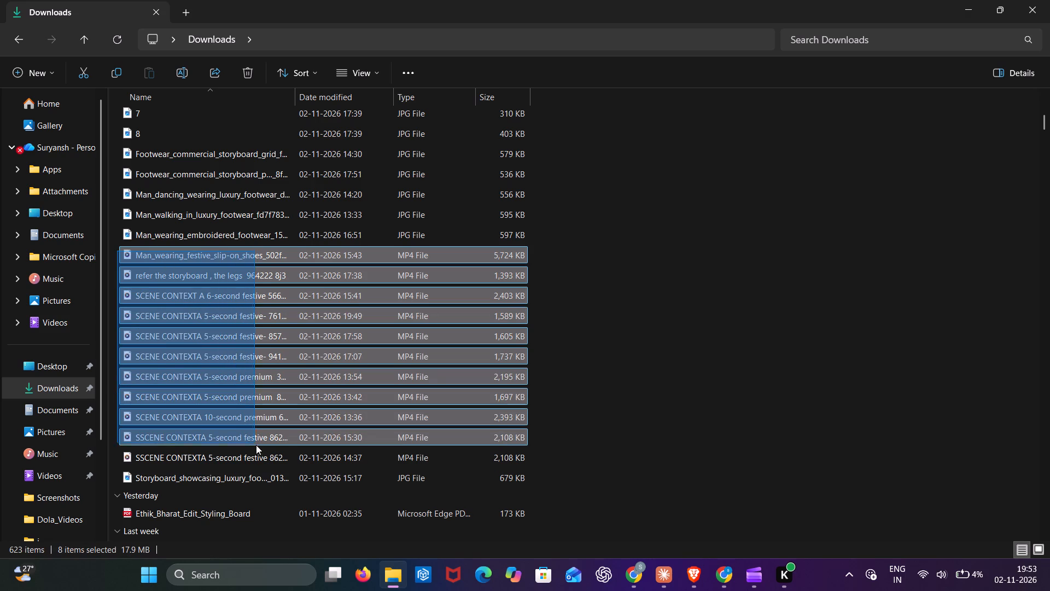
{"action": "left_click_drag", "start_coordinate": [256, 445], "coordinate": [264, 454]}
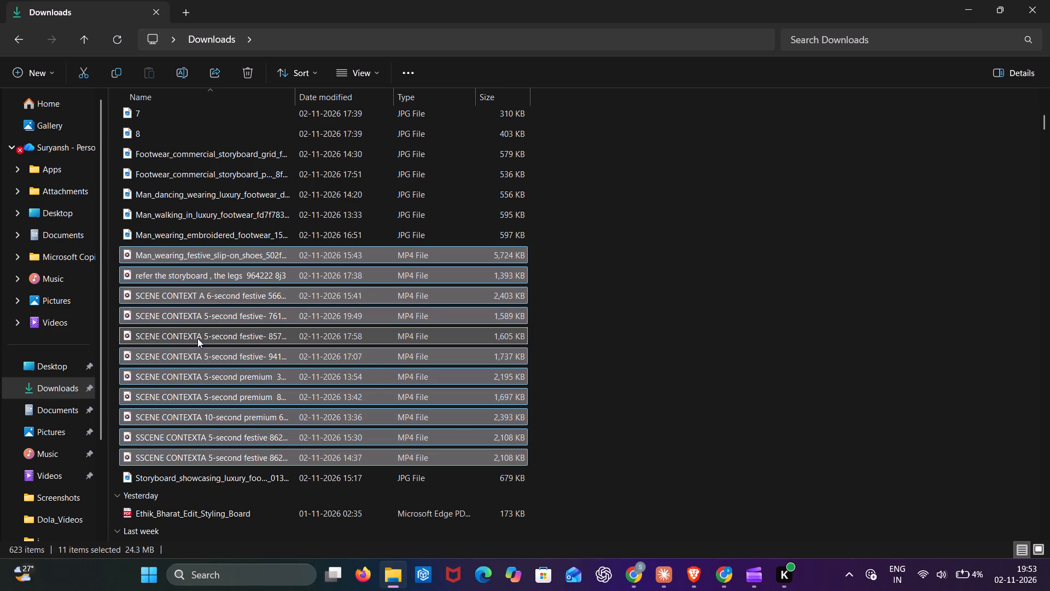
{"action": "left_click_drag", "start_coordinate": [196, 337], "coordinate": [311, 353]}
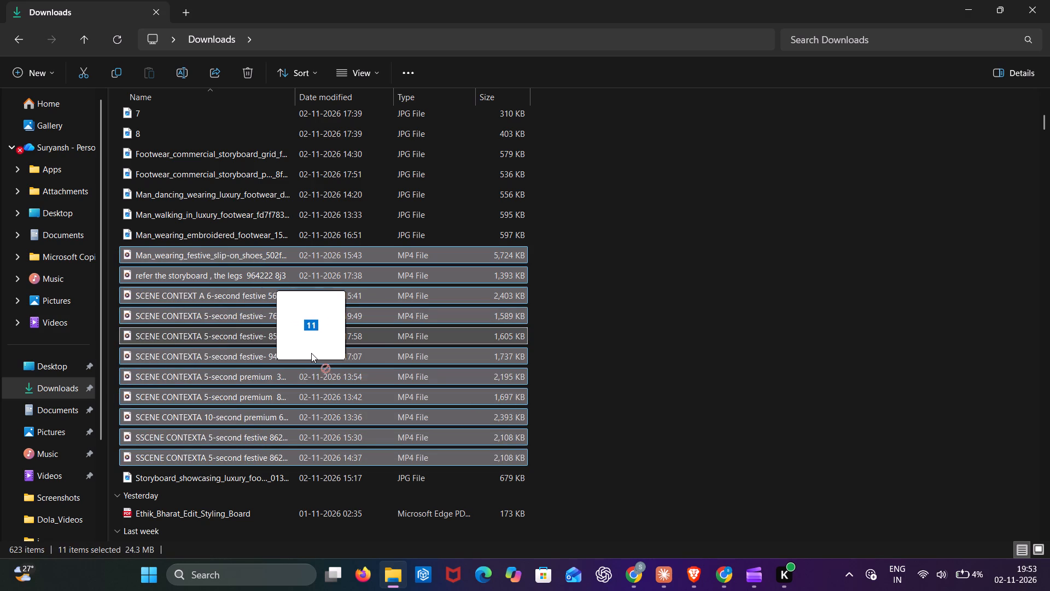
{"action": "left_click_drag", "start_coordinate": [311, 353], "coordinate": [755, 566]}
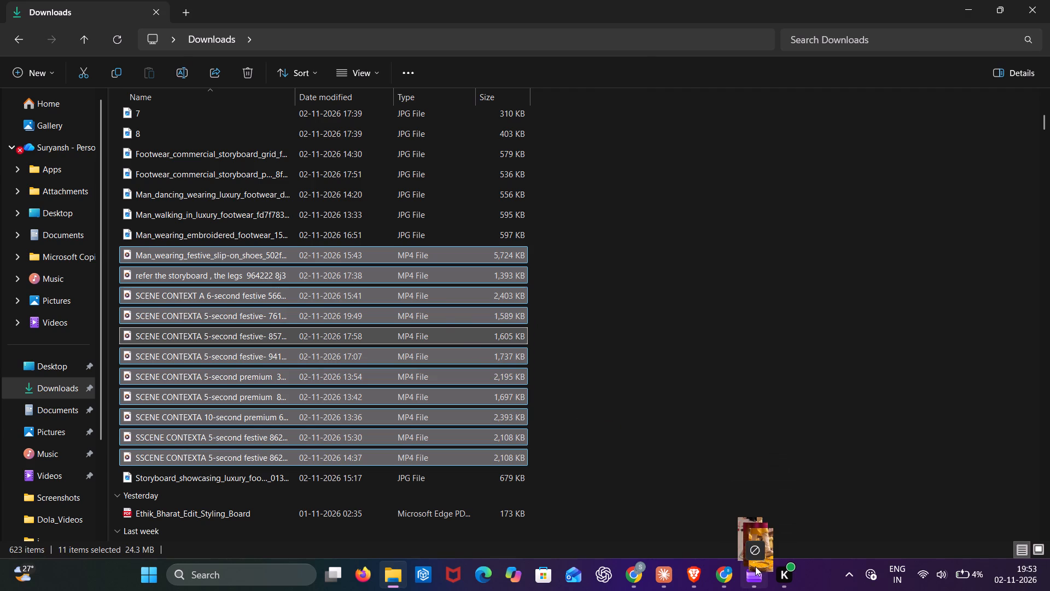
{"action": "left_click_drag", "start_coordinate": [755, 566], "coordinate": [629, 464]}
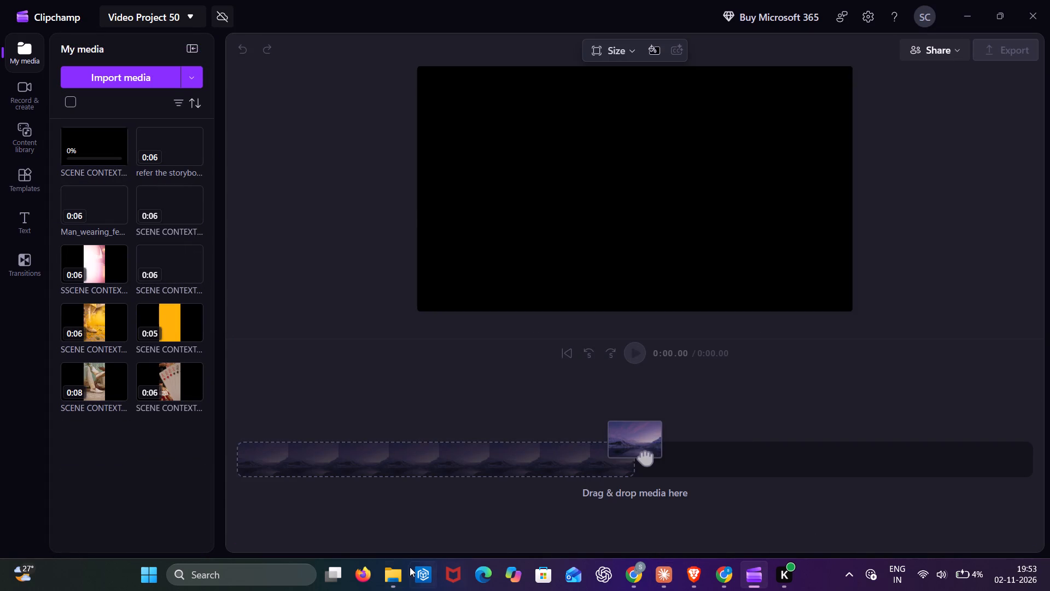
In File Explorer, delete today's numbered JPG images, 1 (1) through 8, from the Downloads folder.
{"action": "left_click", "coordinate": [396, 575]}
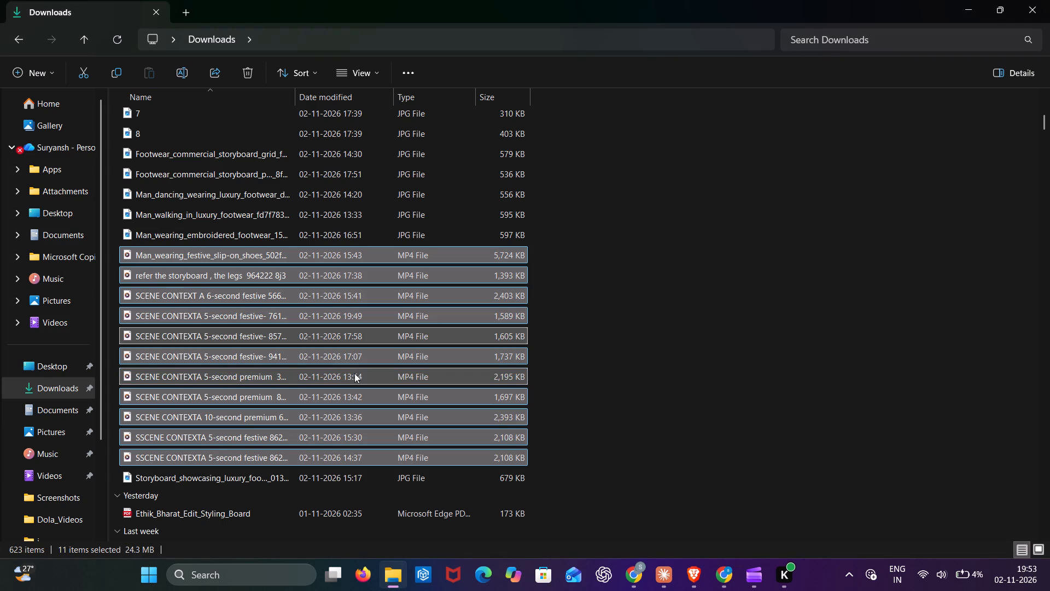
{"action": "left_click", "coordinate": [603, 477]}
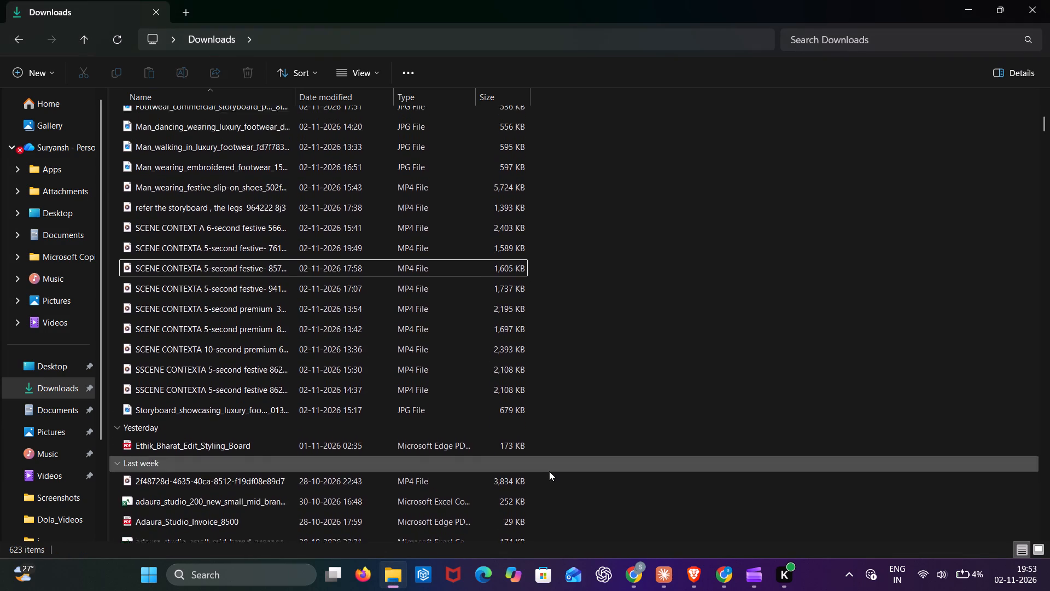
{"action": "scroll", "coordinate": [410, 326], "scroll_direction": "up", "scroll_amount": 8}
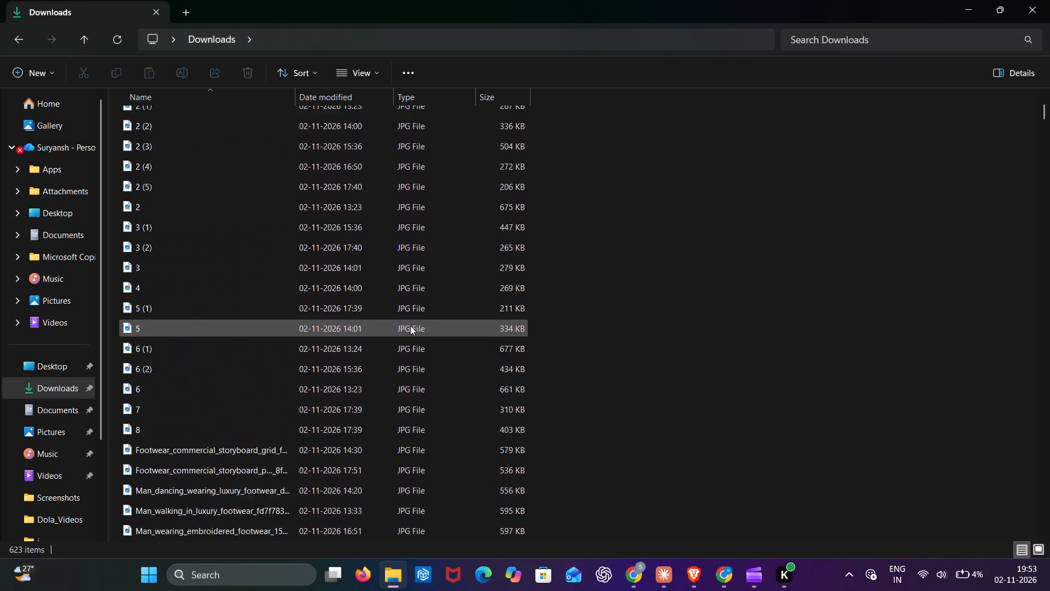
{"action": "scroll", "coordinate": [410, 326], "scroll_direction": "up", "scroll_amount": 3}
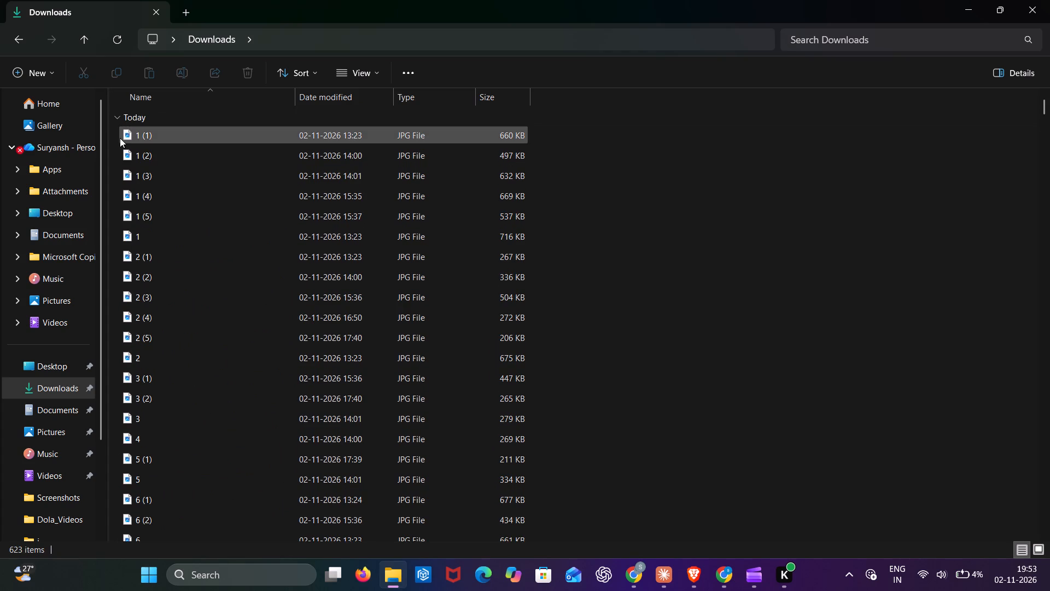
{"action": "left_click_drag", "start_coordinate": [118, 134], "coordinate": [407, 450]}
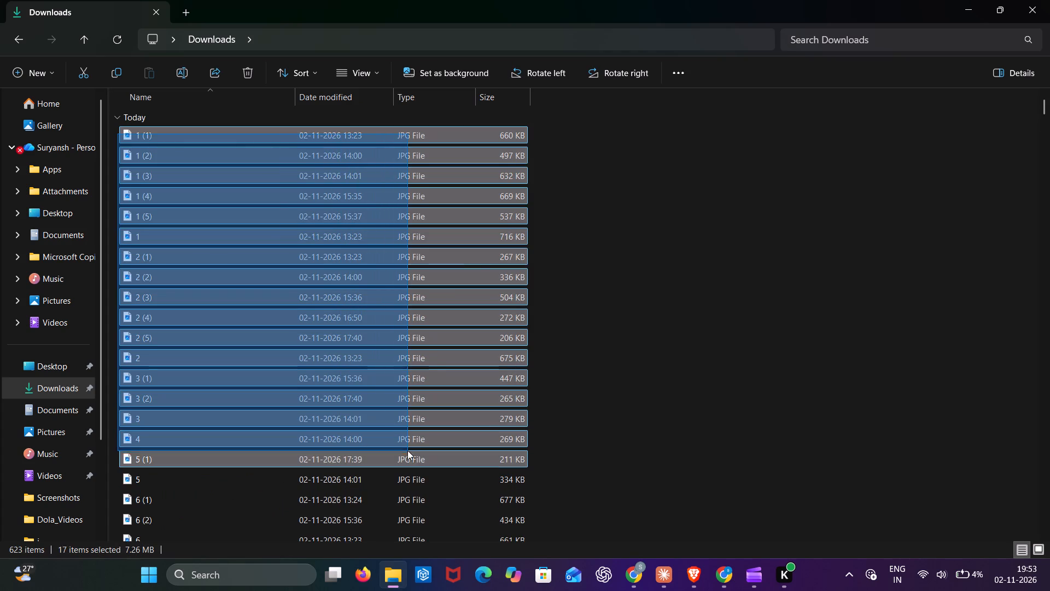
{"action": "left_click_drag", "start_coordinate": [407, 450], "coordinate": [425, 547]}
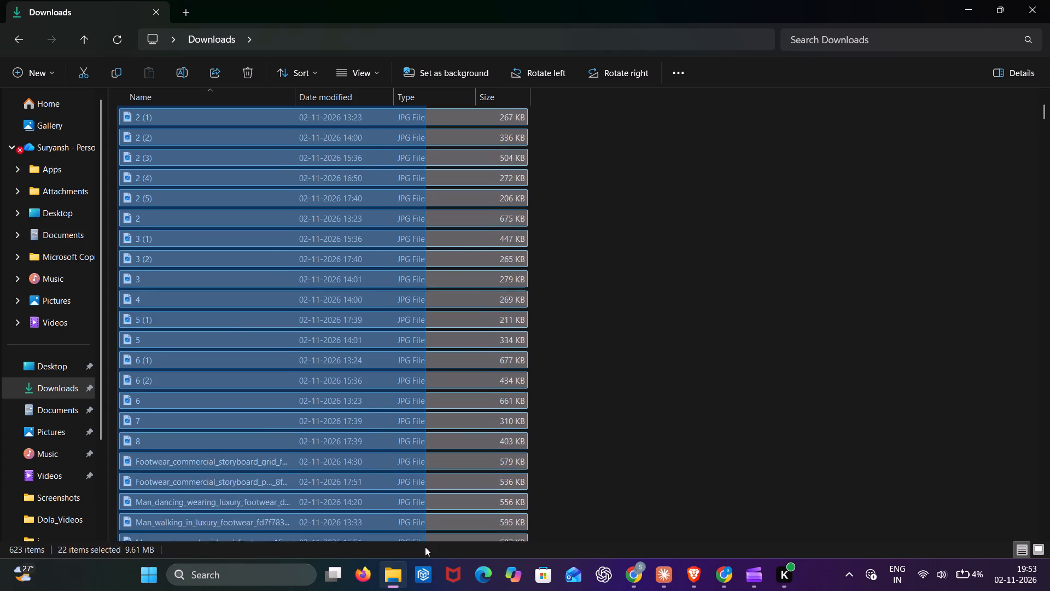
{"action": "left_click_drag", "start_coordinate": [425, 547], "coordinate": [523, 411]}
{"action": "scroll", "coordinate": [561, 319], "scroll_direction": "up", "scroll_amount": 2}
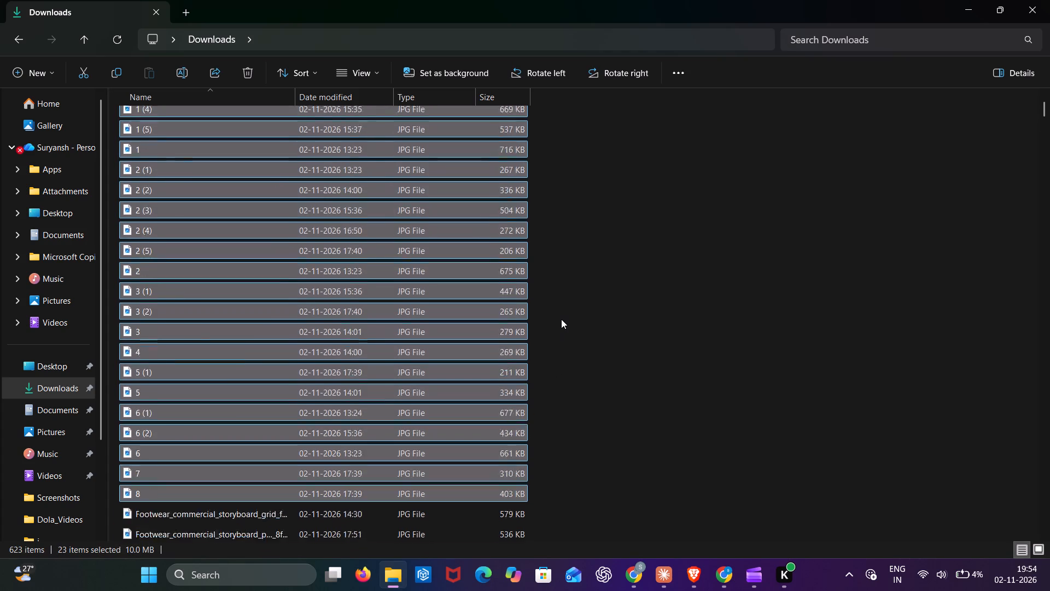
{"action": "scroll", "coordinate": [561, 319], "scroll_direction": "up", "scroll_amount": 2}
{"action": "scroll", "coordinate": [561, 319], "scroll_direction": "down", "scroll_amount": 4}
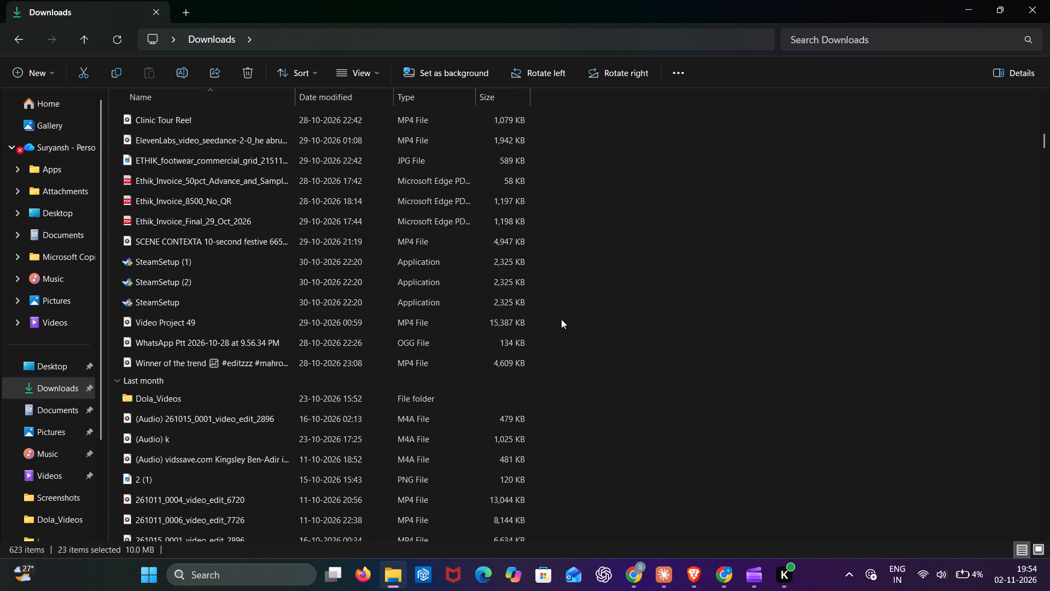
{"action": "scroll", "coordinate": [561, 319], "scroll_direction": "up", "scroll_amount": 9}
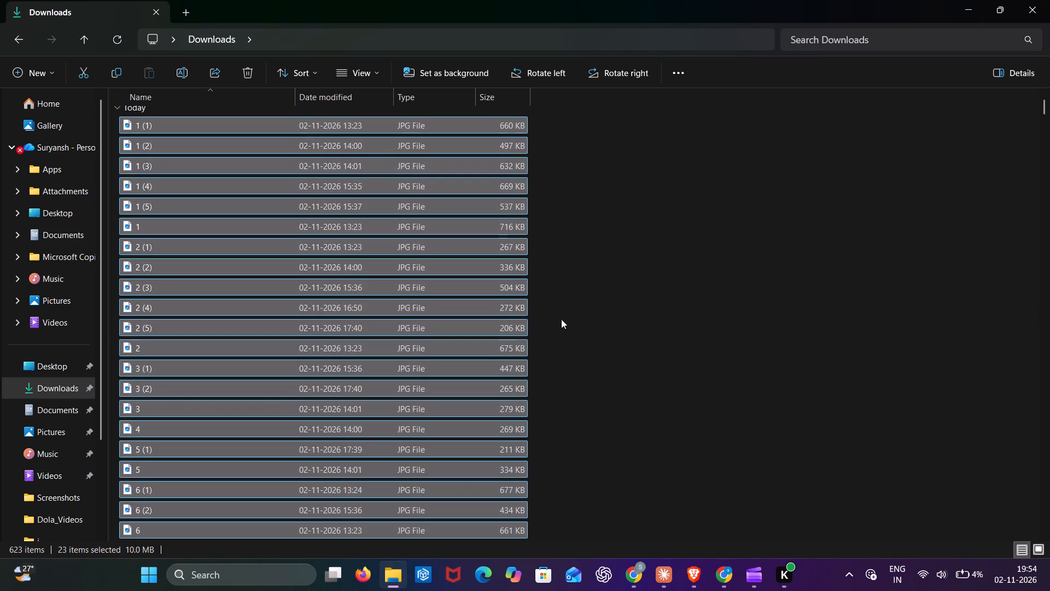
{"action": "key", "text": "Delete"}
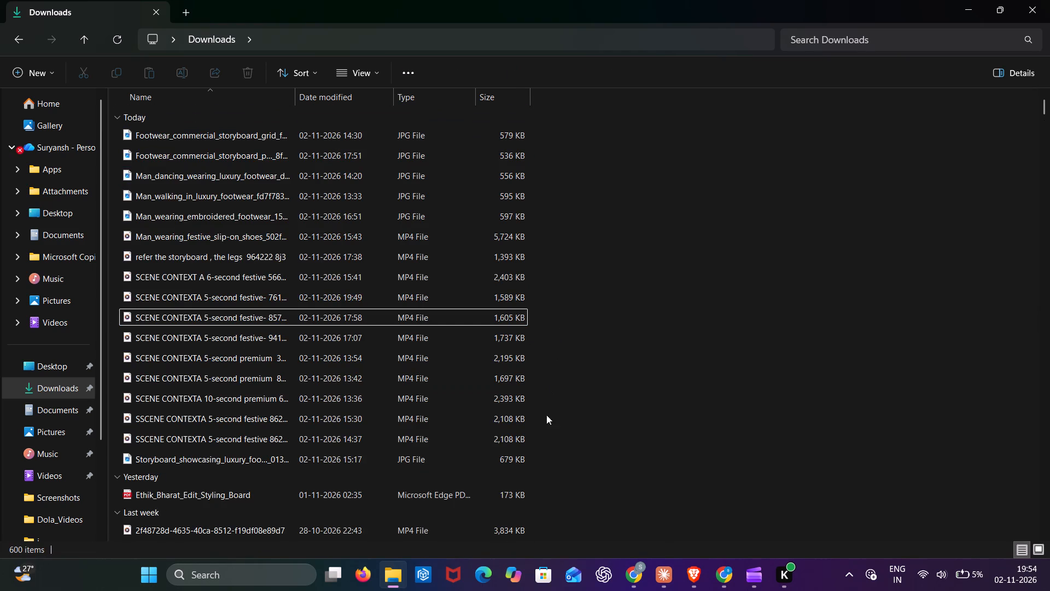
{"action": "scroll", "coordinate": [670, 362], "scroll_direction": "down", "scroll_amount": 2}
{"action": "scroll", "coordinate": [709, 377], "scroll_direction": "up", "scroll_amount": 2}
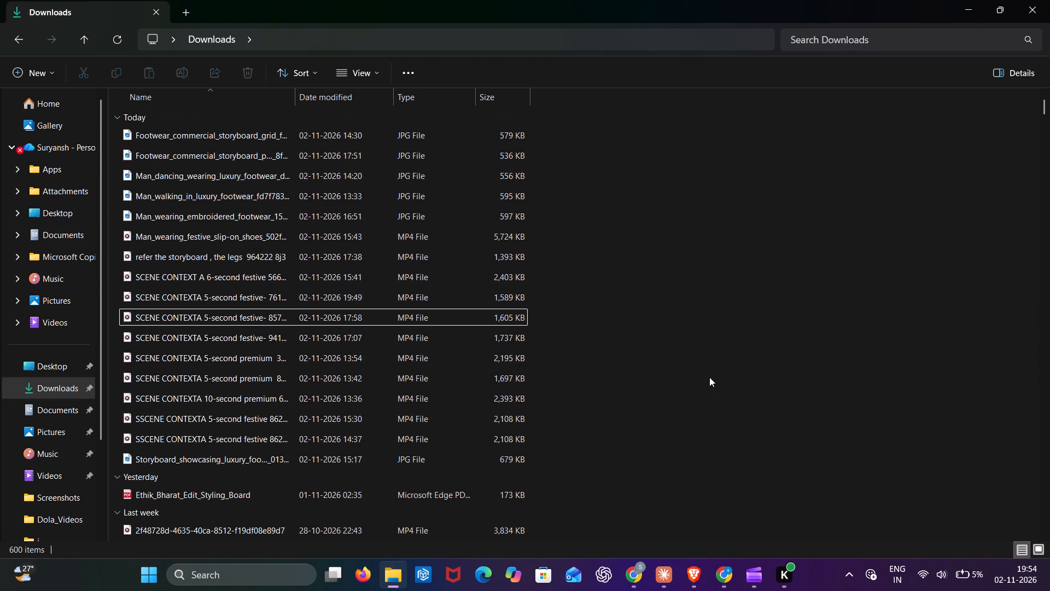
Return to Clipchamp and play the timeline from the start through about 0:21 to review the first clips.
{"action": "left_click", "coordinate": [757, 588]}
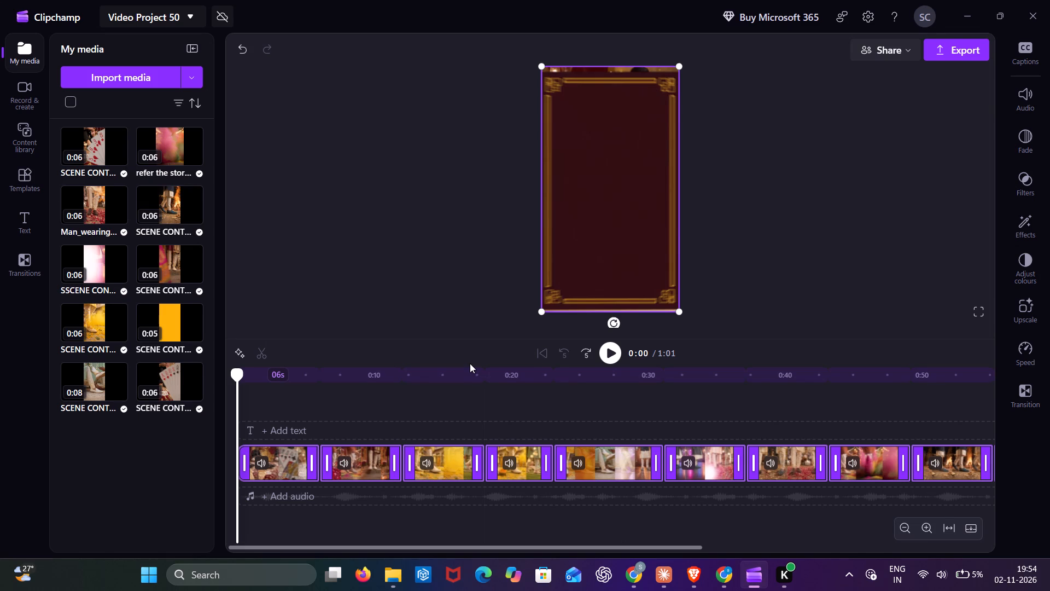
{"action": "left_click", "coordinate": [595, 358]}
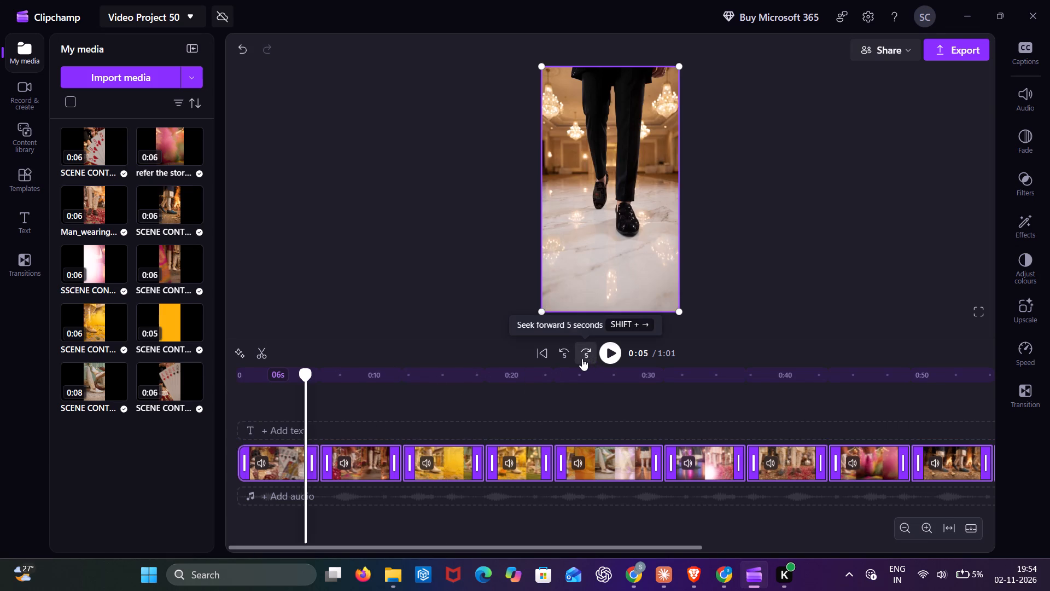
{"action": "left_click", "coordinate": [564, 355]}
{"action": "left_click", "coordinate": [612, 355]}
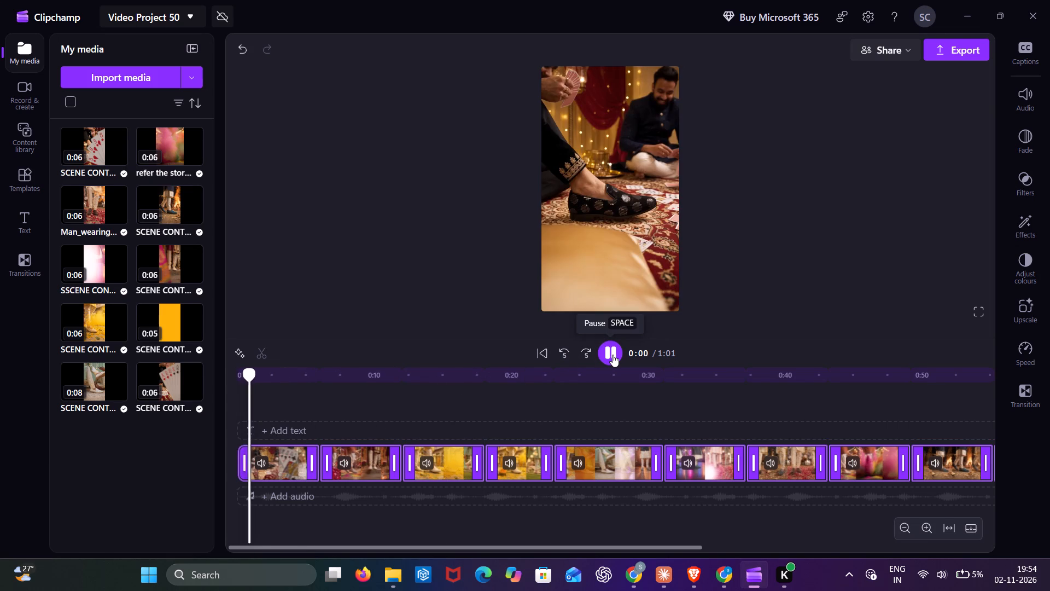
{"action": "left_click", "coordinate": [612, 355]}
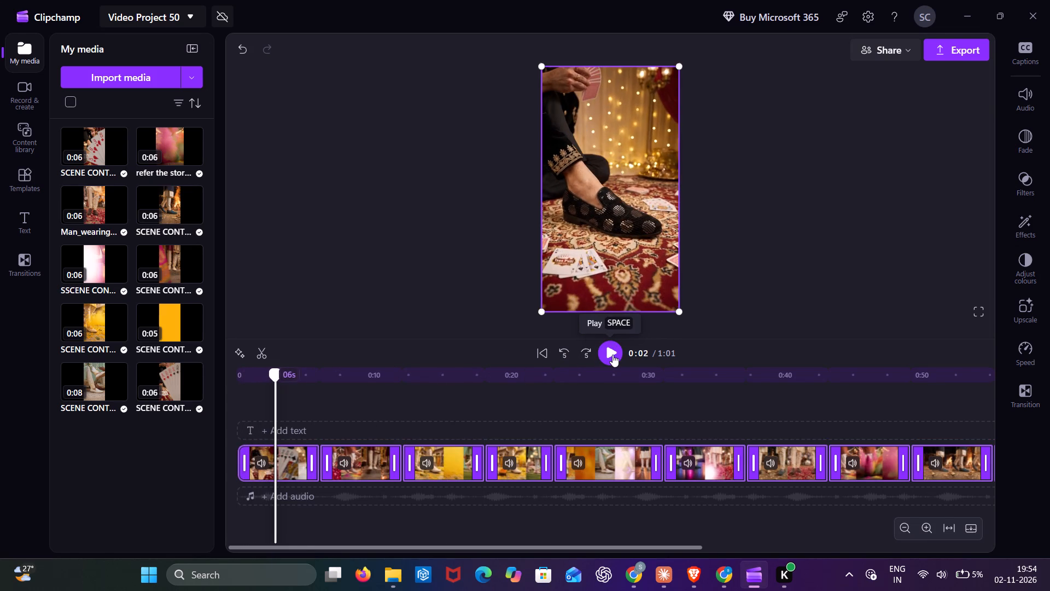
{"action": "left_click", "coordinate": [612, 355]}
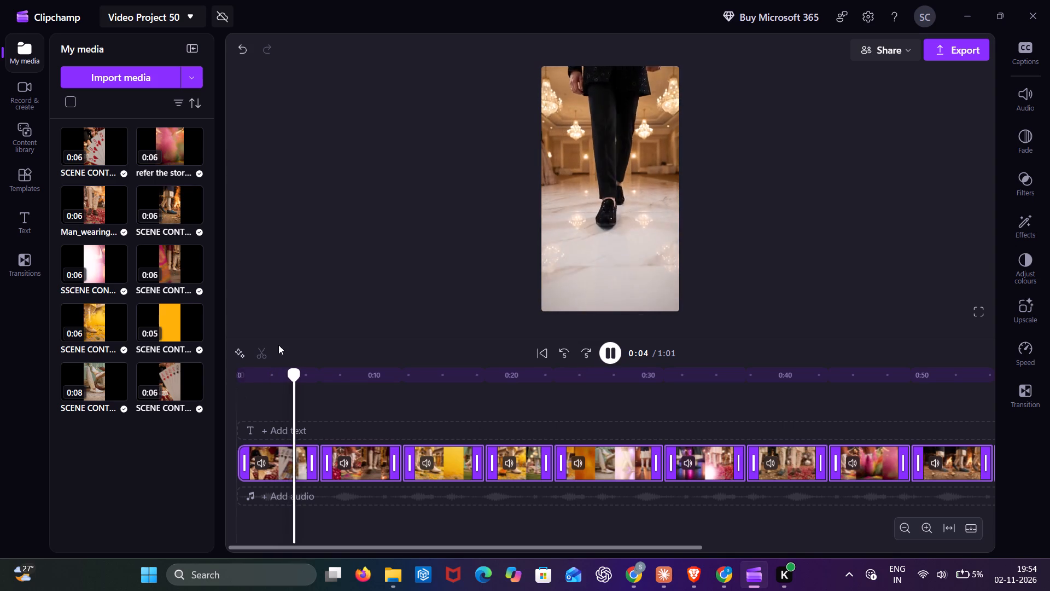
{"action": "left_click_drag", "start_coordinate": [296, 378], "coordinate": [226, 386]}
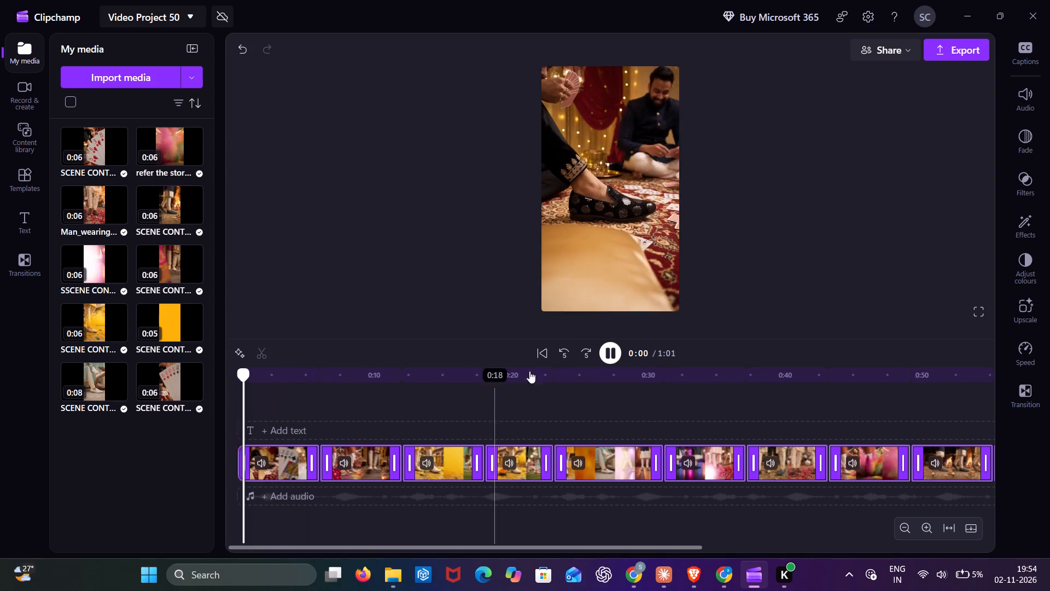
{"action": "left_click", "coordinate": [609, 349]}
{"action": "left_click", "coordinate": [609, 349]}
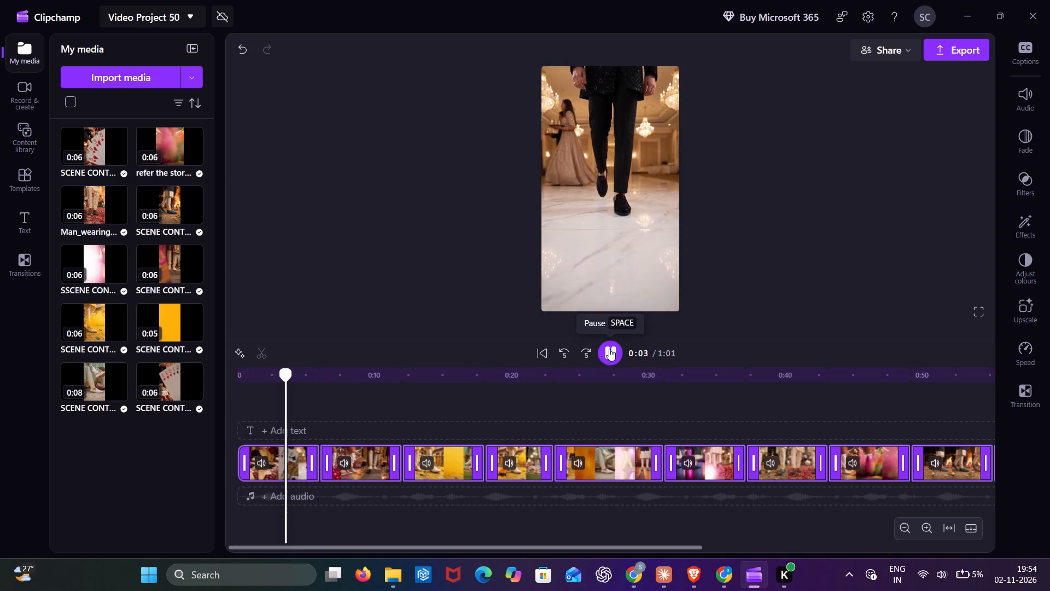
{"action": "left_click_drag", "start_coordinate": [298, 376], "coordinate": [243, 381]}
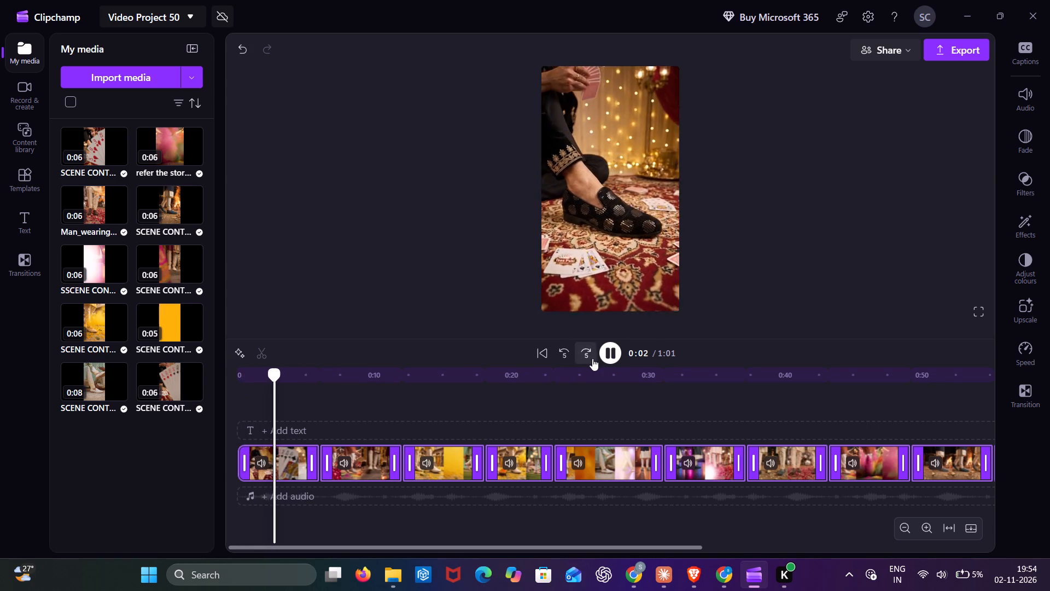
{"action": "left_click", "coordinate": [612, 350]}
{"action": "left_click", "coordinate": [612, 350]}
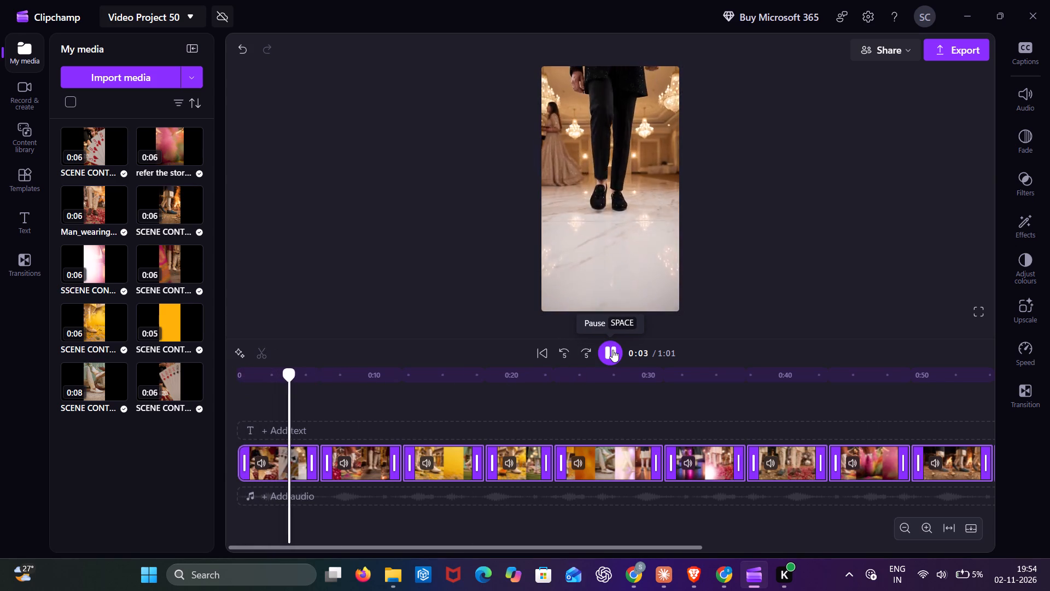
{"action": "left_click", "coordinate": [612, 350]}
{"action": "left_click", "coordinate": [612, 350]}
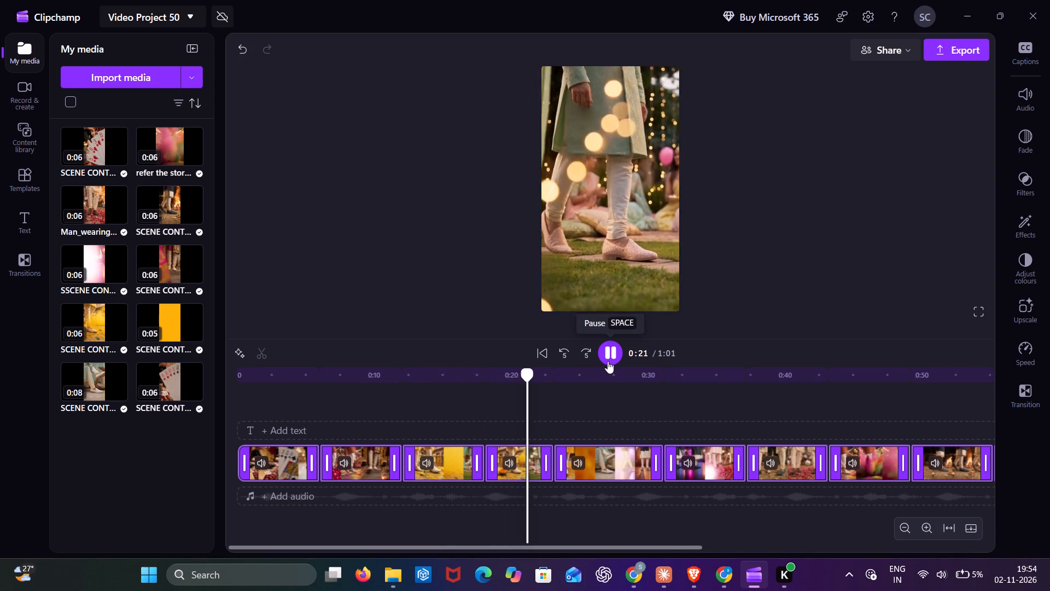
{"action": "left_click", "coordinate": [608, 361]}
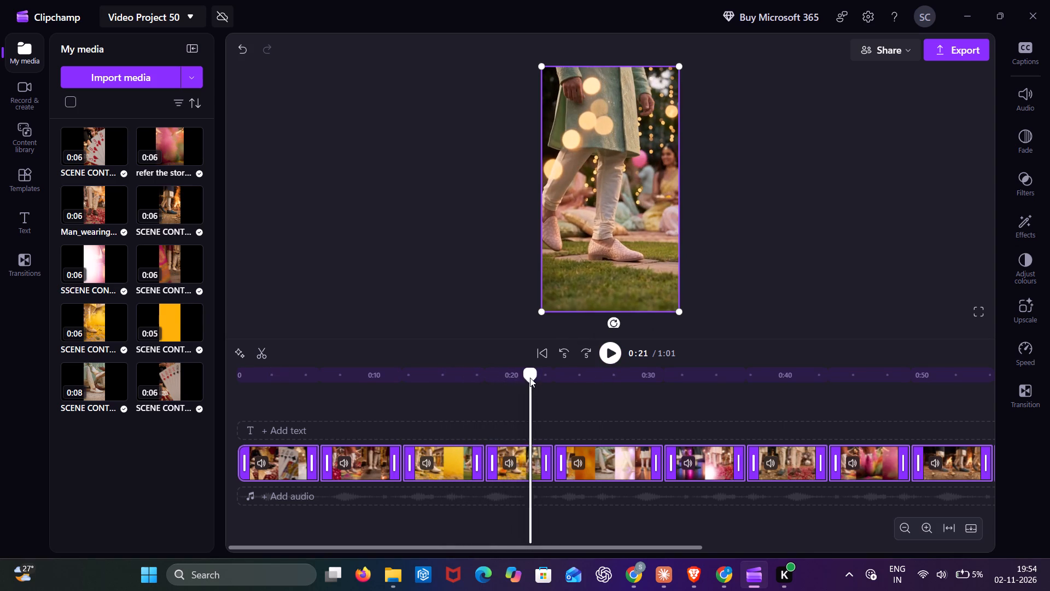
Split the fourth timeline clip at about 0:20 in the yellow transition and delete the part before the cut.
{"action": "left_click_drag", "start_coordinate": [530, 378], "coordinate": [527, 379]}
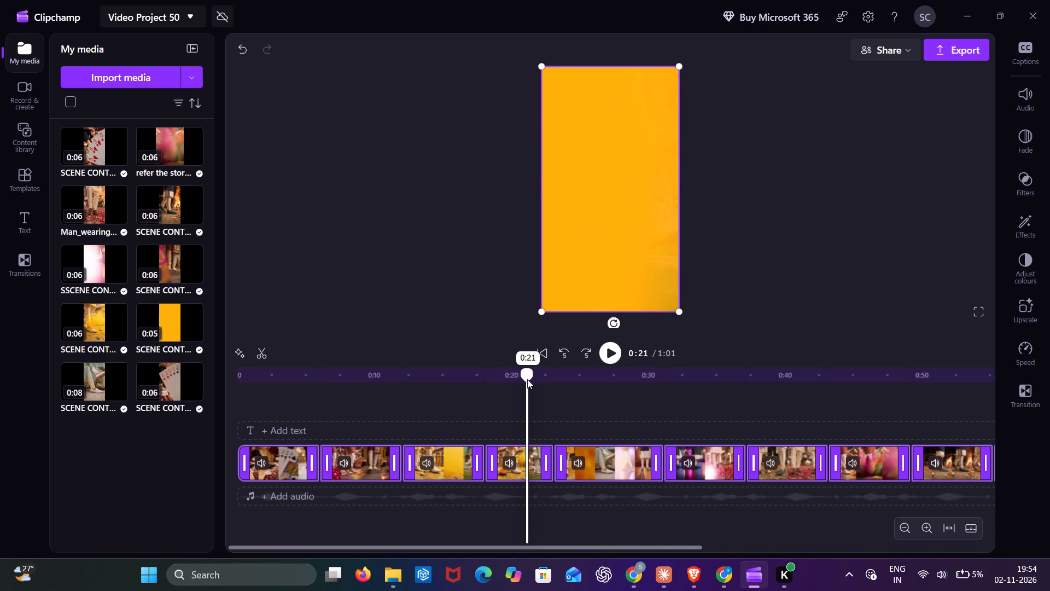
{"action": "left_click_drag", "start_coordinate": [527, 379], "coordinate": [521, 381]}
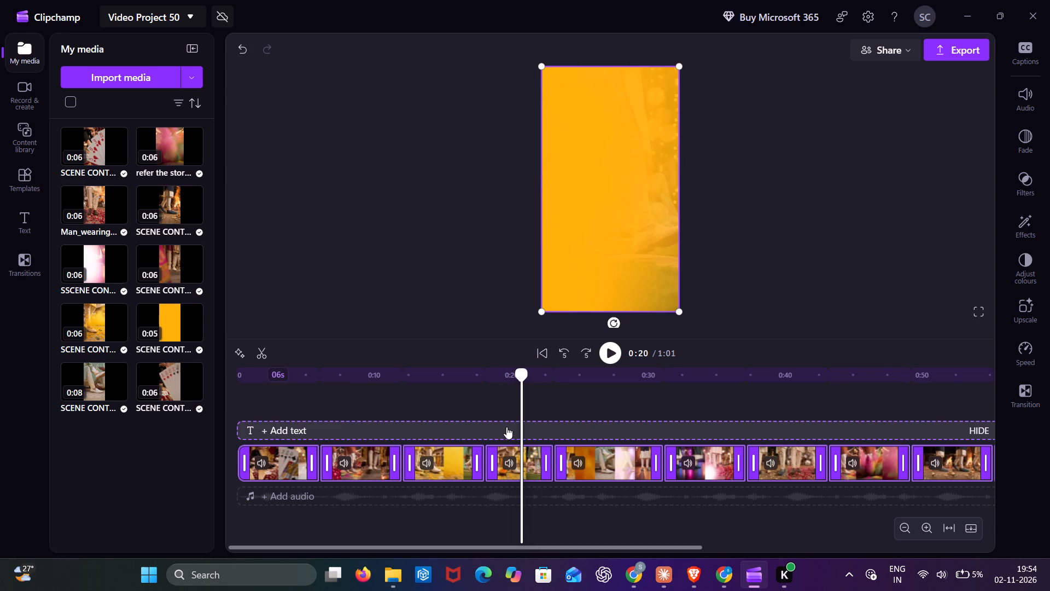
{"action": "key", "text": "s"}
{"action": "left_click", "coordinate": [500, 451]}
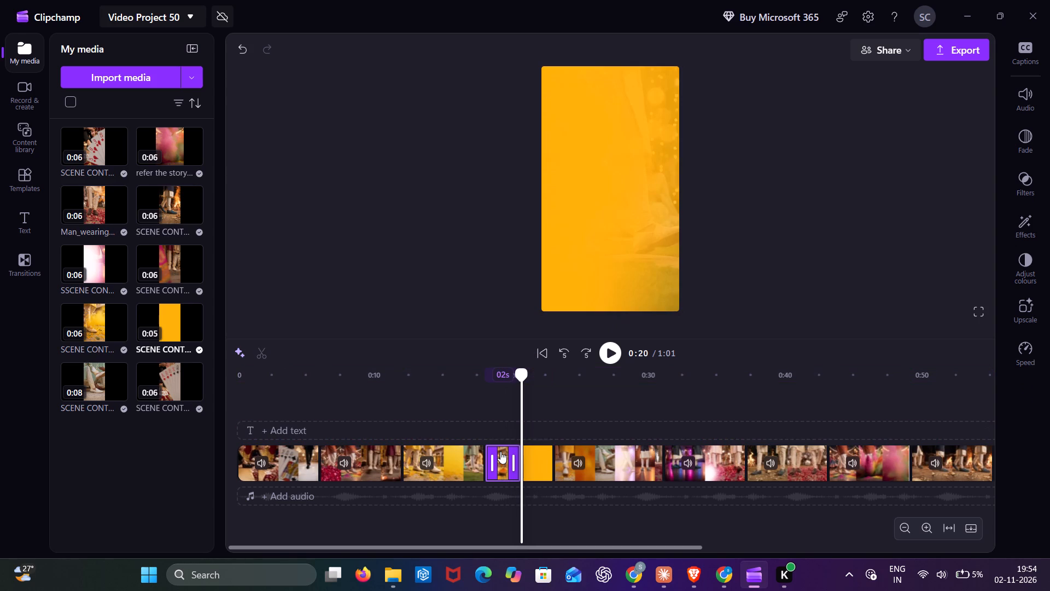
{"action": "key", "text": "Delete"}
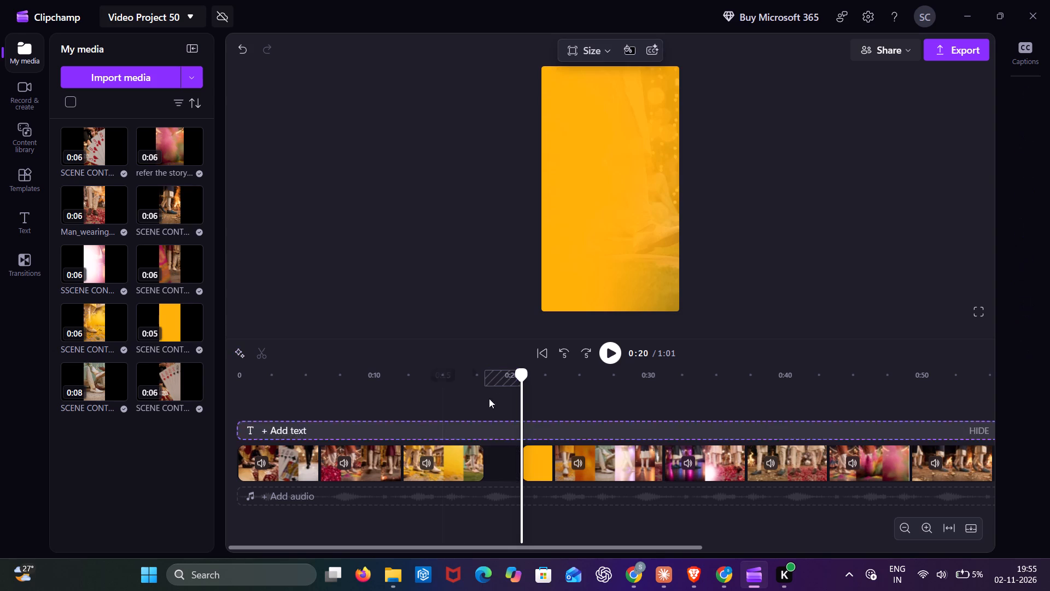
Split the third timeline clip at about 0:15, just after its yellow powder transition, and select the part after the cut.
{"action": "left_click_drag", "start_coordinate": [520, 373], "coordinate": [441, 383]}
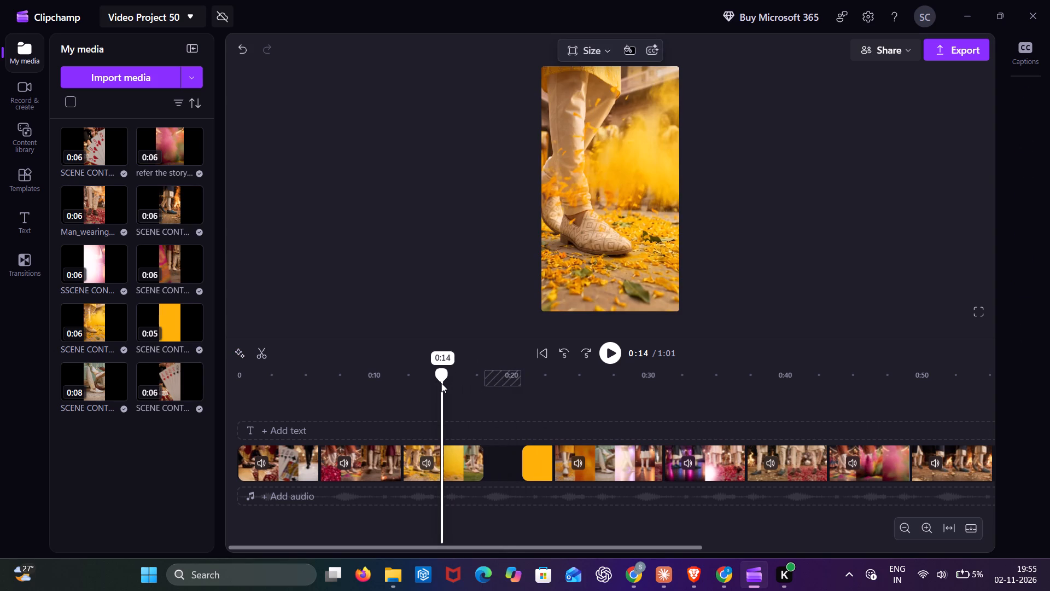
{"action": "left_click_drag", "start_coordinate": [441, 383], "coordinate": [451, 384]}
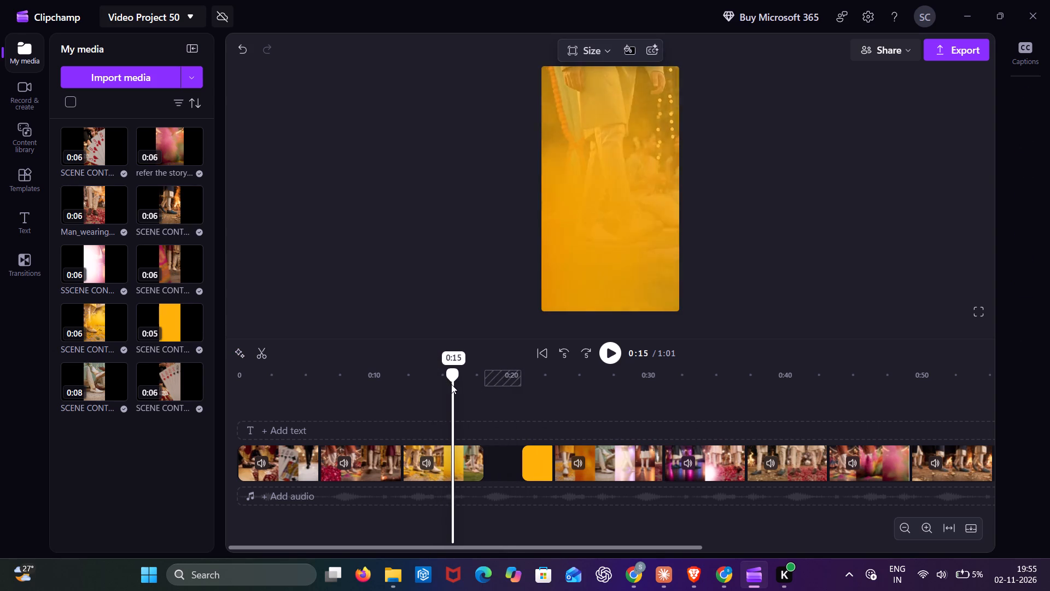
{"action": "left_click_drag", "start_coordinate": [451, 384], "coordinate": [451, 384]}
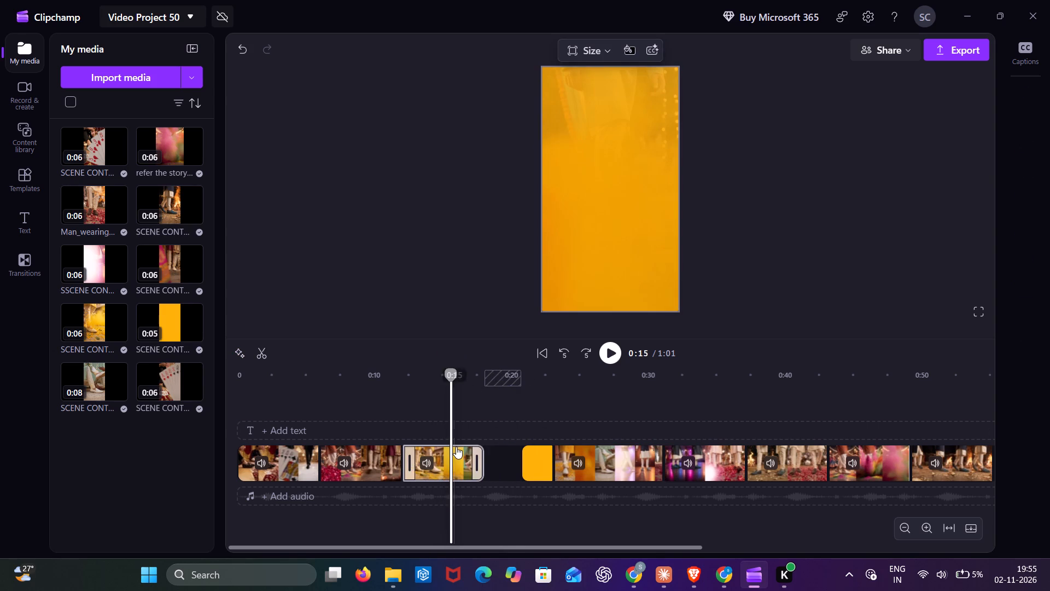
{"action": "left_click", "coordinate": [452, 376]}
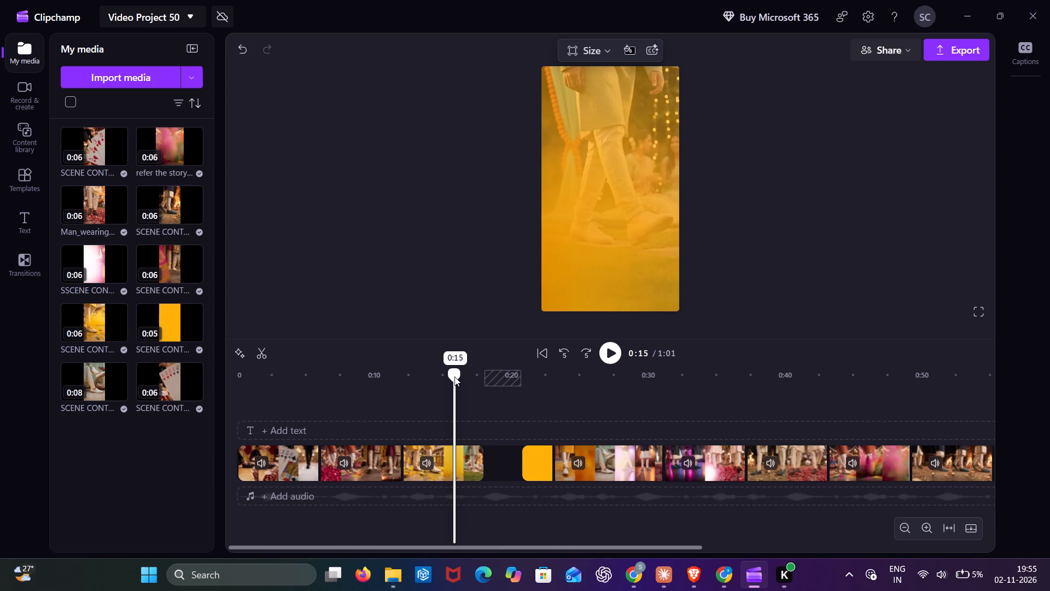
{"action": "key", "text": "s"}
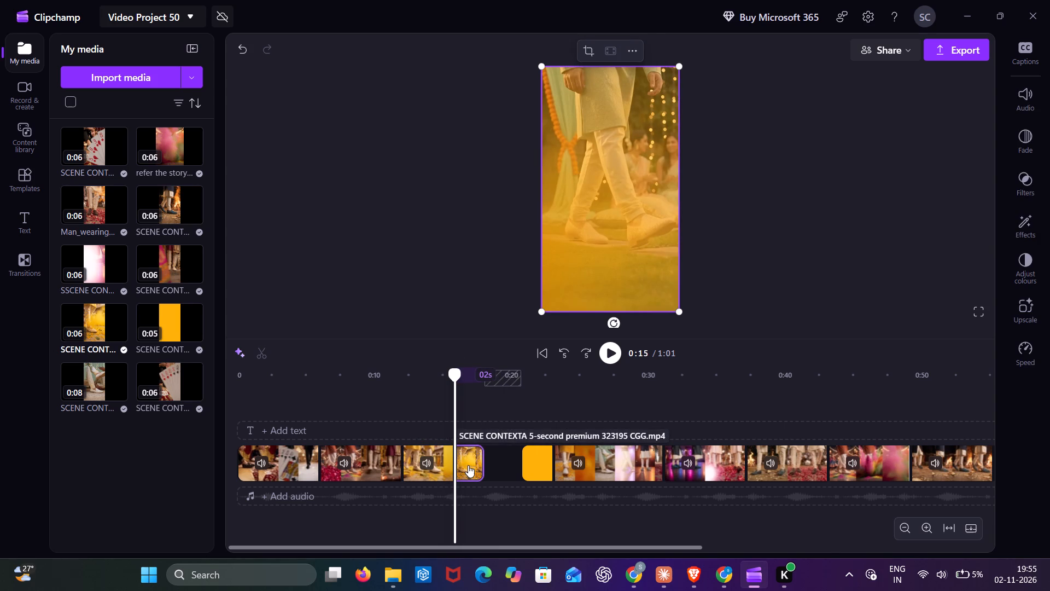
{"action": "key", "text": "s"}
{"action": "left_click", "coordinate": [465, 457]}
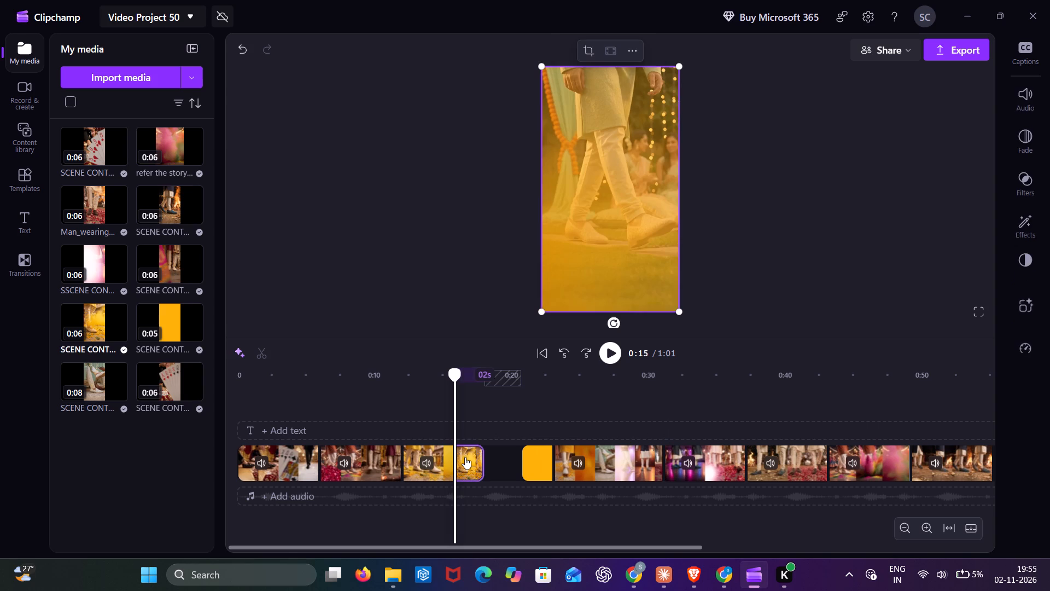
{"action": "key", "text": "d"}
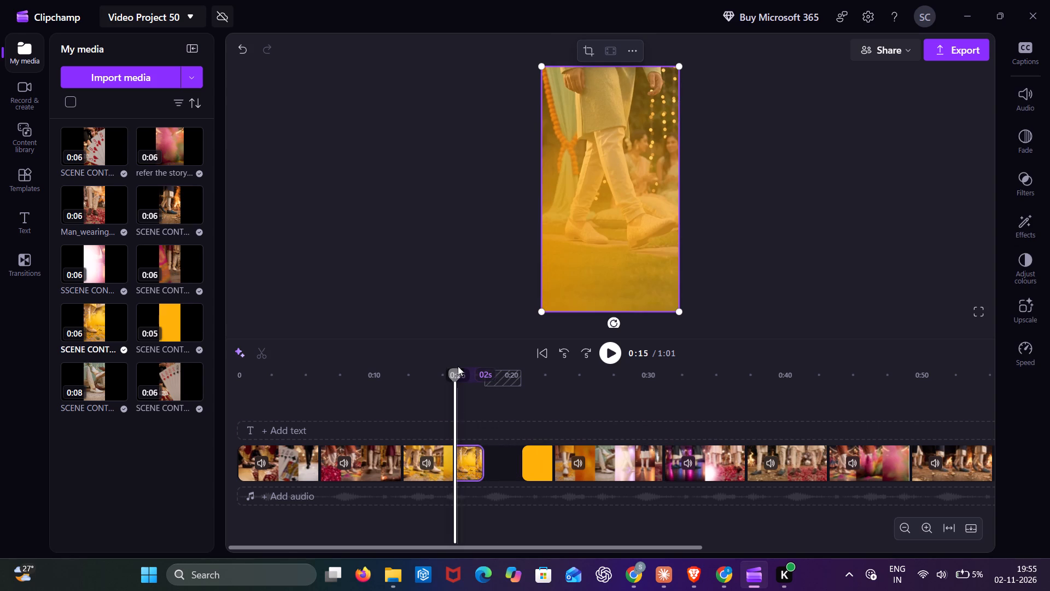
Delete the part of the third timeline clip that follows the cut at about 0:15.
{"action": "left_click_drag", "start_coordinate": [455, 375], "coordinate": [491, 386]}
{"action": "left_click", "coordinate": [472, 458]}
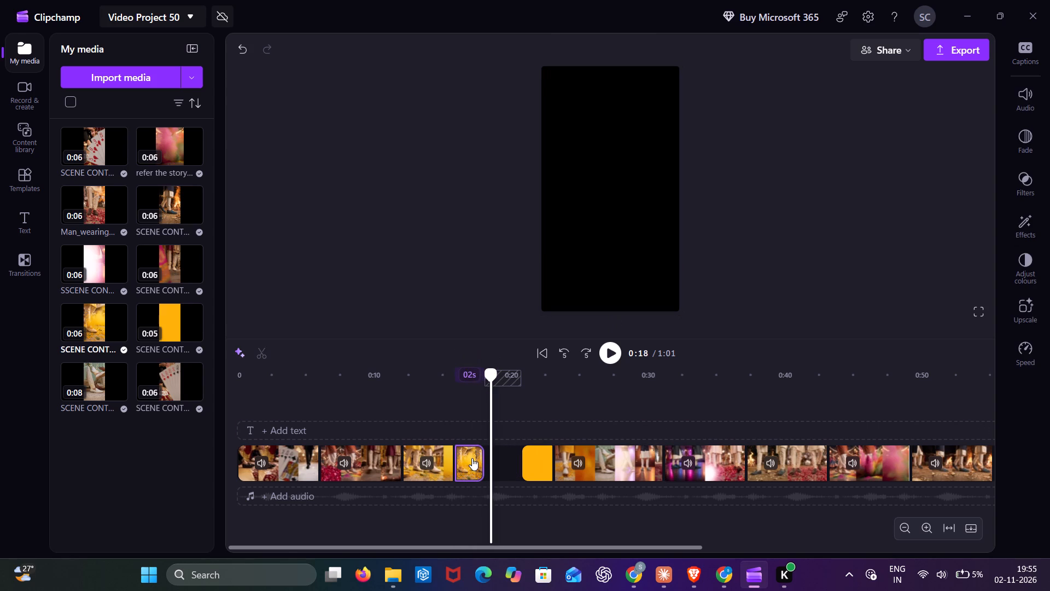
{"action": "left_click_drag", "start_coordinate": [493, 373], "coordinate": [442, 382]}
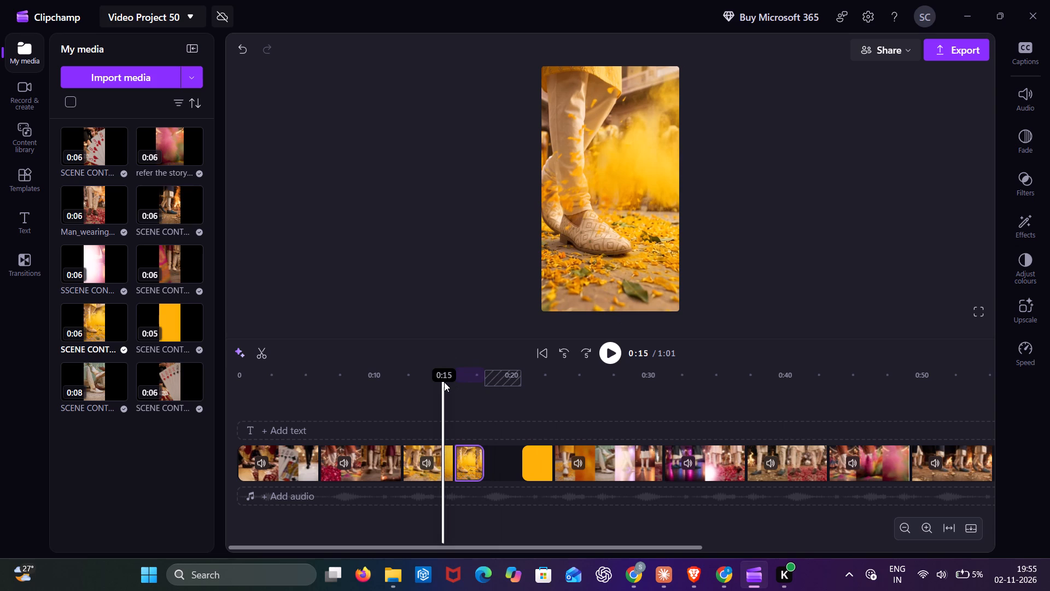
{"action": "key", "text": "Delete"}
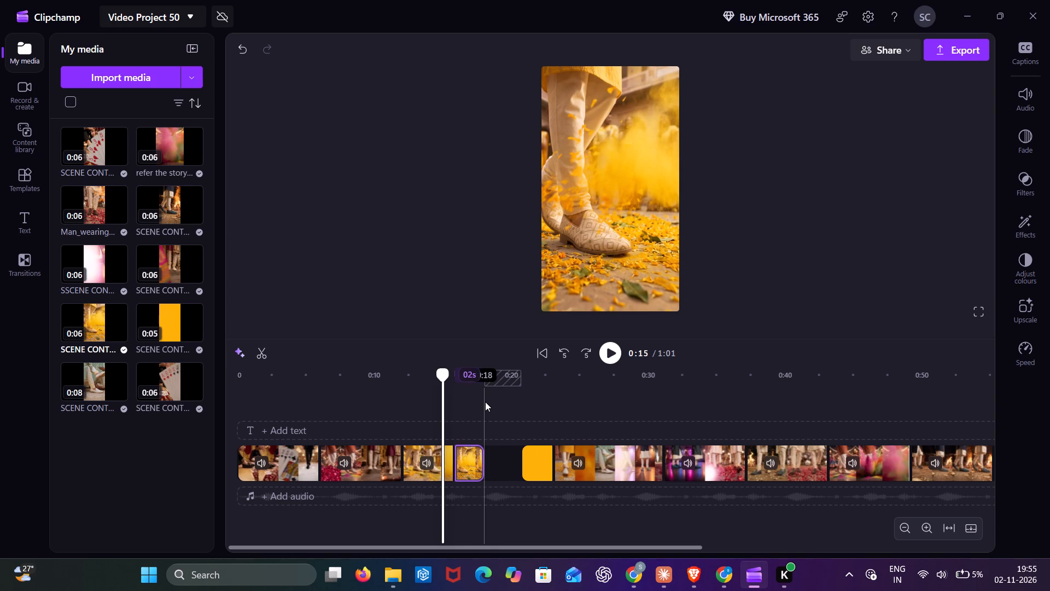
Move the trimmed yellow fourth clip back along the timeline so it starts directly after the third clip.
{"action": "left_click_drag", "start_coordinate": [540, 463], "coordinate": [472, 465]}
Play the timeline from about 0:14 to examine the yellow transition between the third and fourth clips.
{"action": "left_click", "coordinate": [604, 355]}
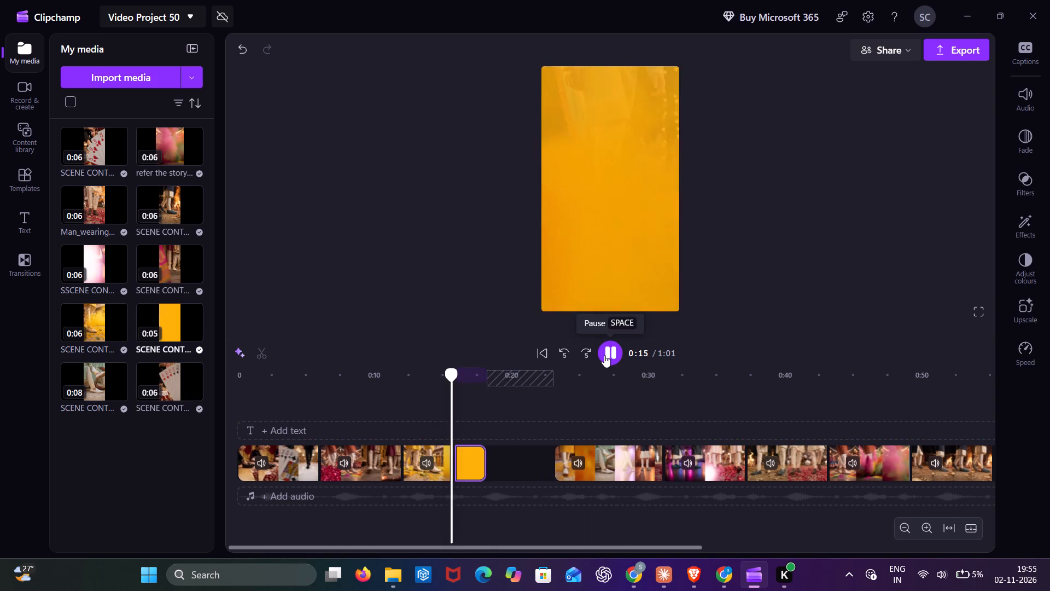
{"action": "left_click", "coordinate": [604, 355]}
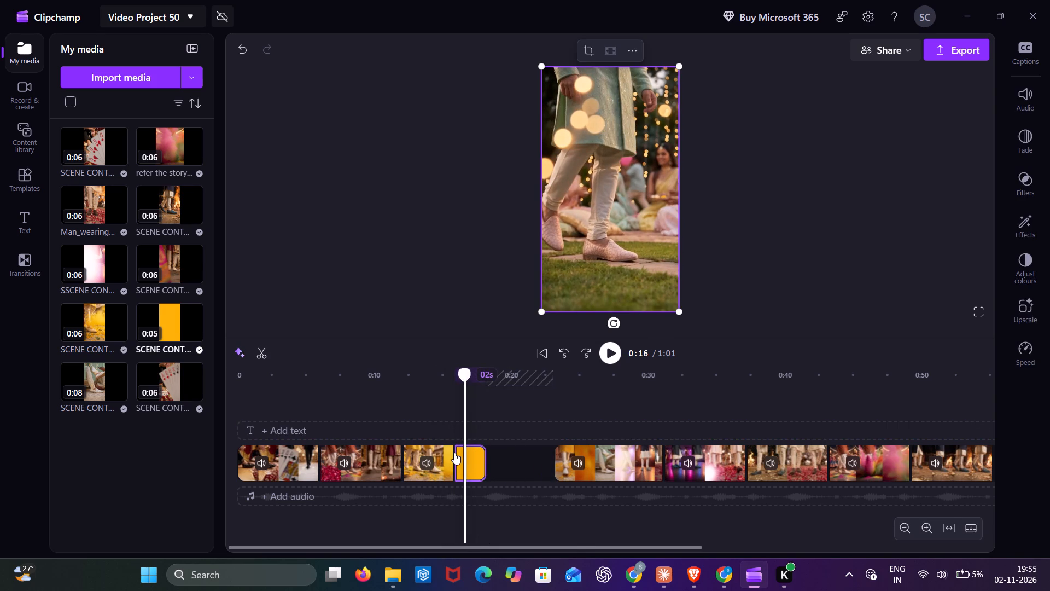
{"action": "left_click", "coordinate": [454, 456]}
{"action": "left_click_drag", "start_coordinate": [465, 379], "coordinate": [431, 385]}
{"action": "left_click", "coordinate": [607, 351]}
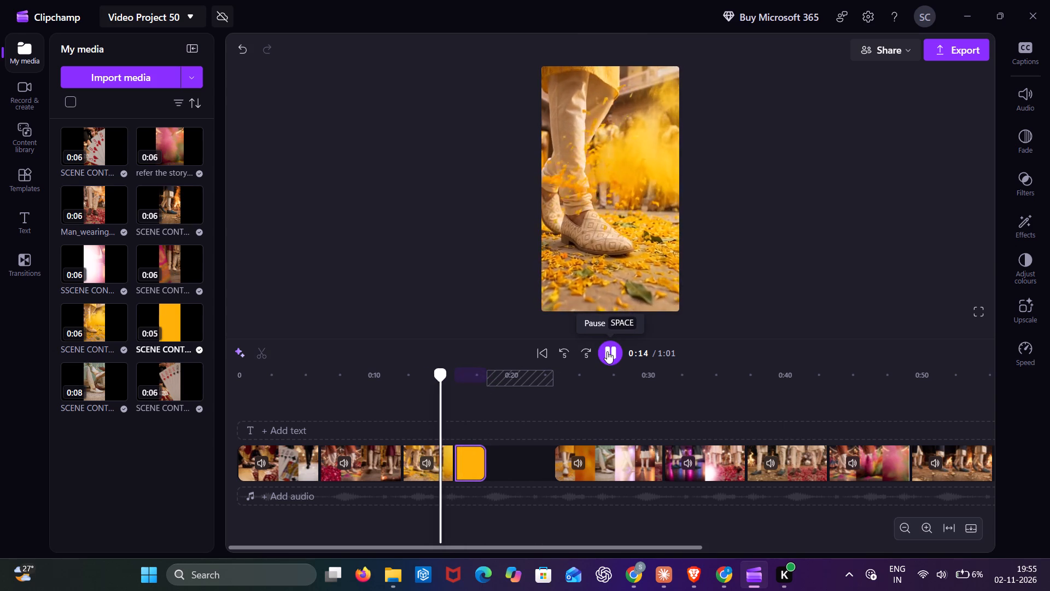
{"action": "left_click", "coordinate": [611, 351]}
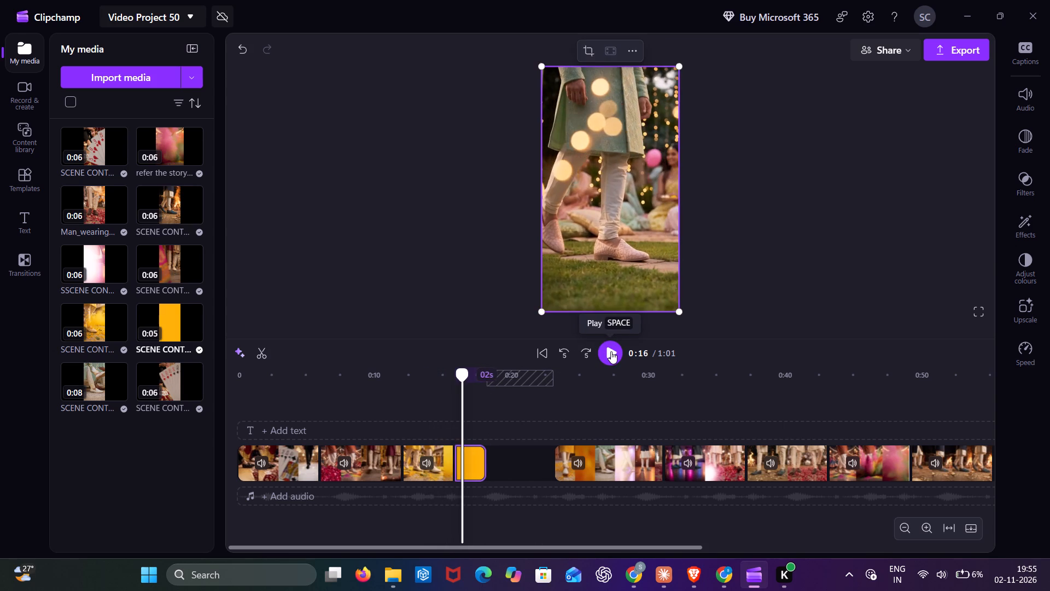
{"action": "left_click", "coordinate": [611, 351]}
{"action": "left_click", "coordinate": [611, 351]}
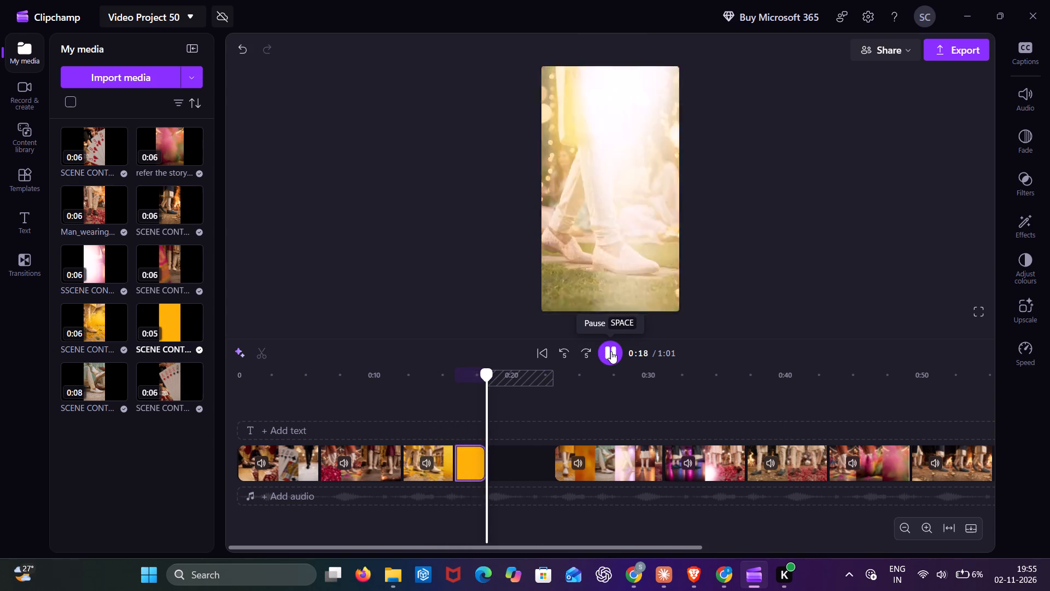
{"action": "left_click", "coordinate": [611, 351]}
{"action": "left_click", "coordinate": [611, 351]}
{"action": "left_click", "coordinate": [611, 351]}
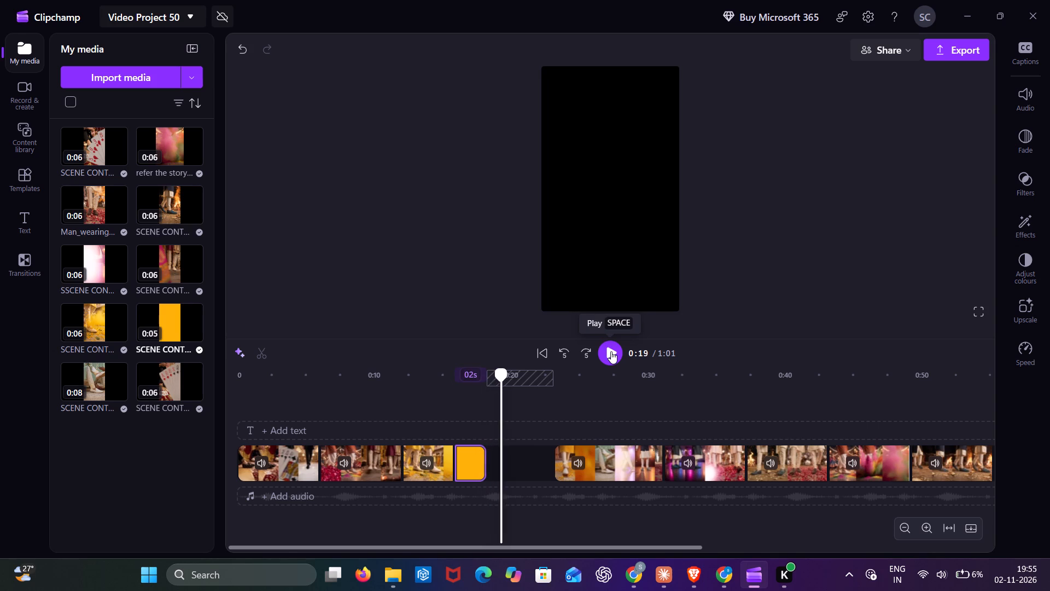
Remove the empty gap between the yellow fourth clip and the 8-second clip on the timeline.
{"action": "left_click", "coordinate": [520, 459]}
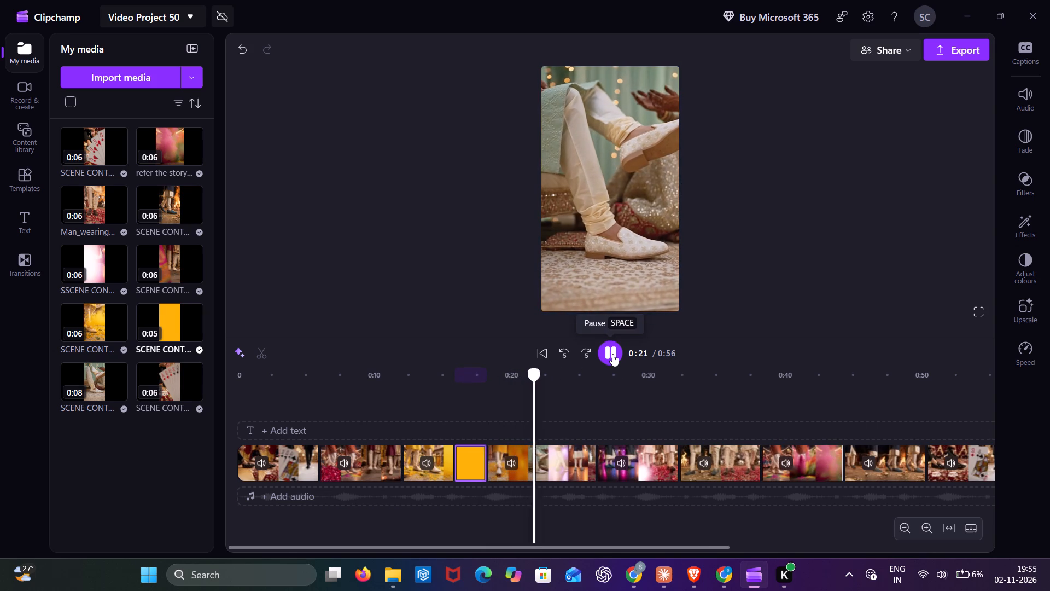
Play through the 8-second fifth clip and delete it from the timeline.
{"action": "left_click", "coordinate": [612, 354]}
{"action": "left_click", "coordinate": [612, 354]}
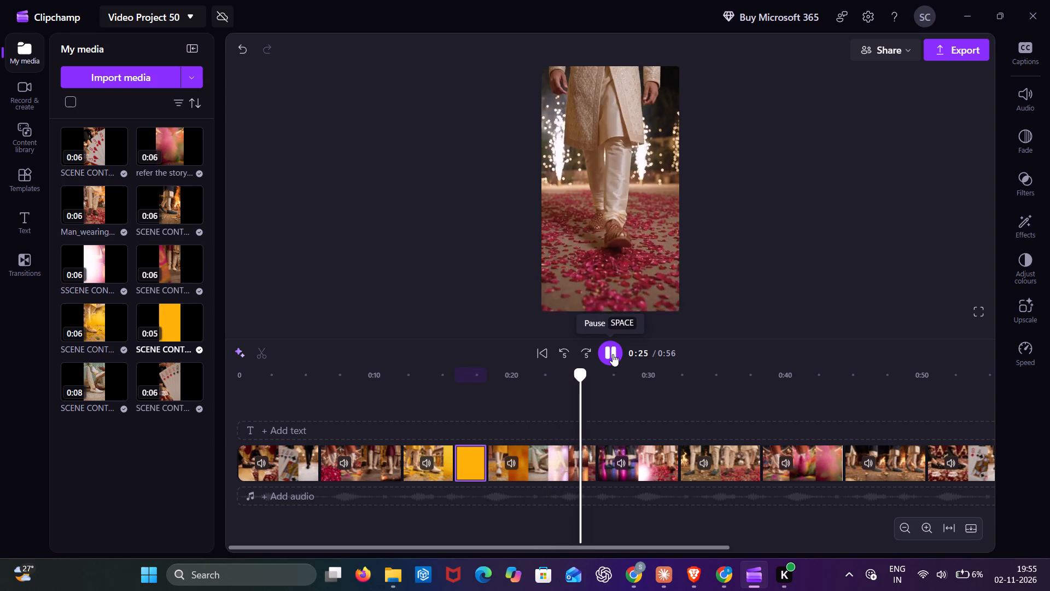
{"action": "left_click", "coordinate": [612, 354]}
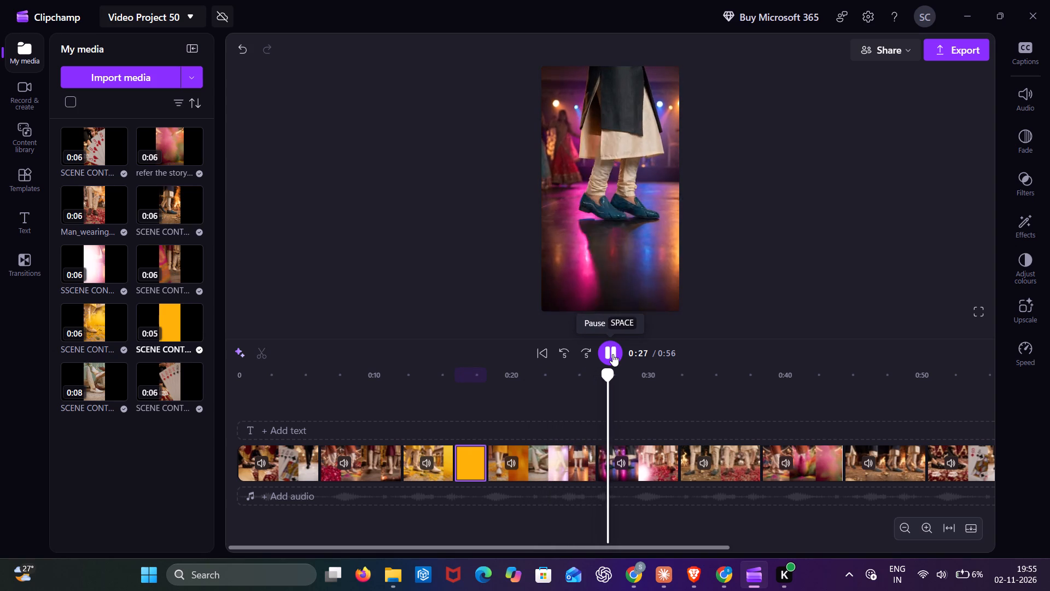
{"action": "left_click", "coordinate": [534, 466]}
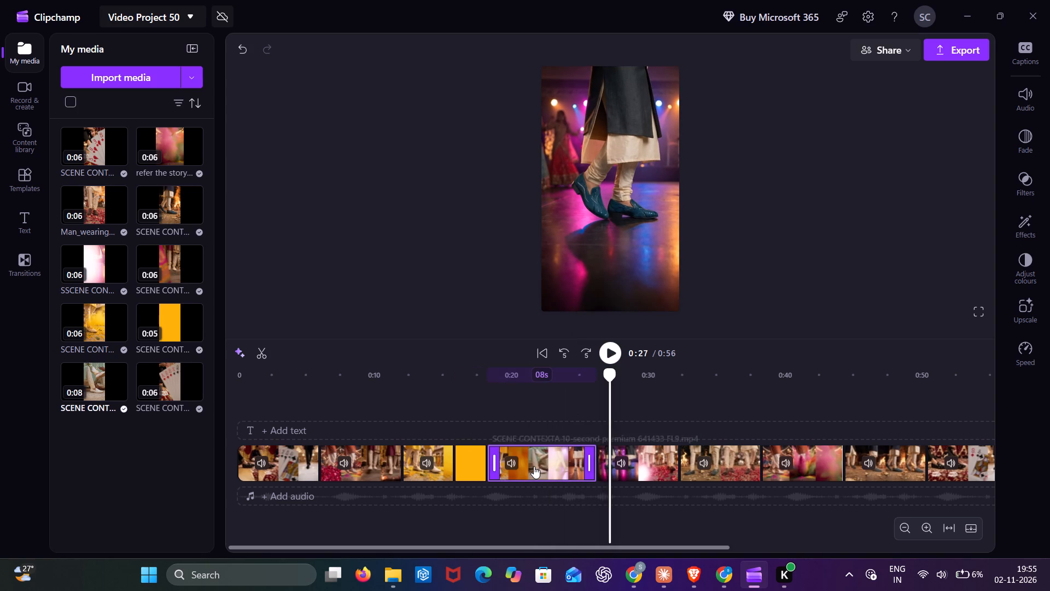
{"action": "key", "text": "Delete"}
Review the remaining clips from the purple dance-floor scene to the end, using full-screen preview from about 0:37.
{"action": "left_click", "coordinate": [607, 355]}
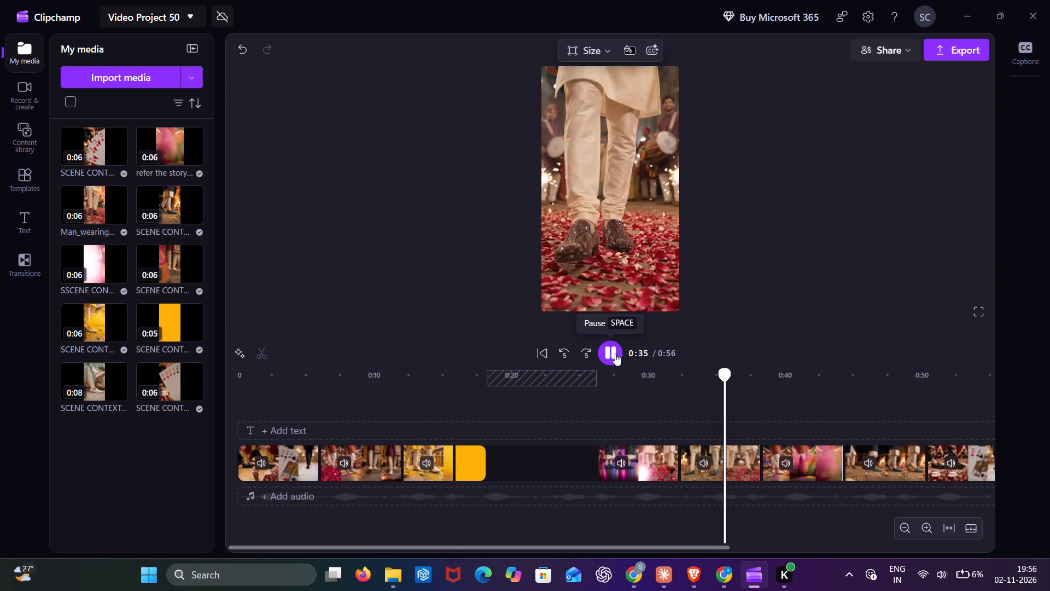
{"action": "left_click", "coordinate": [615, 354]}
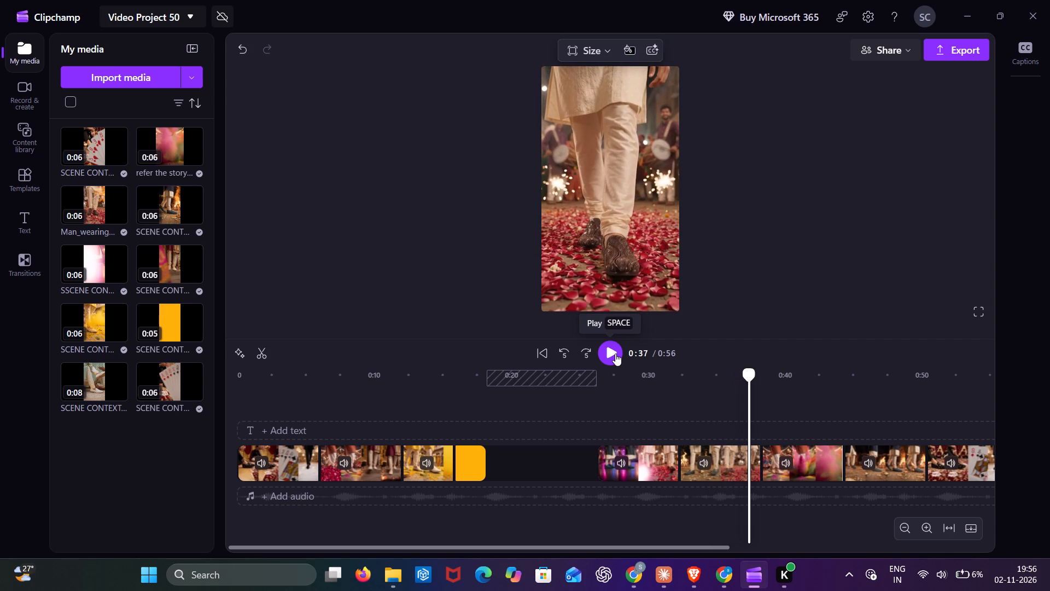
{"action": "left_click", "coordinate": [615, 354]}
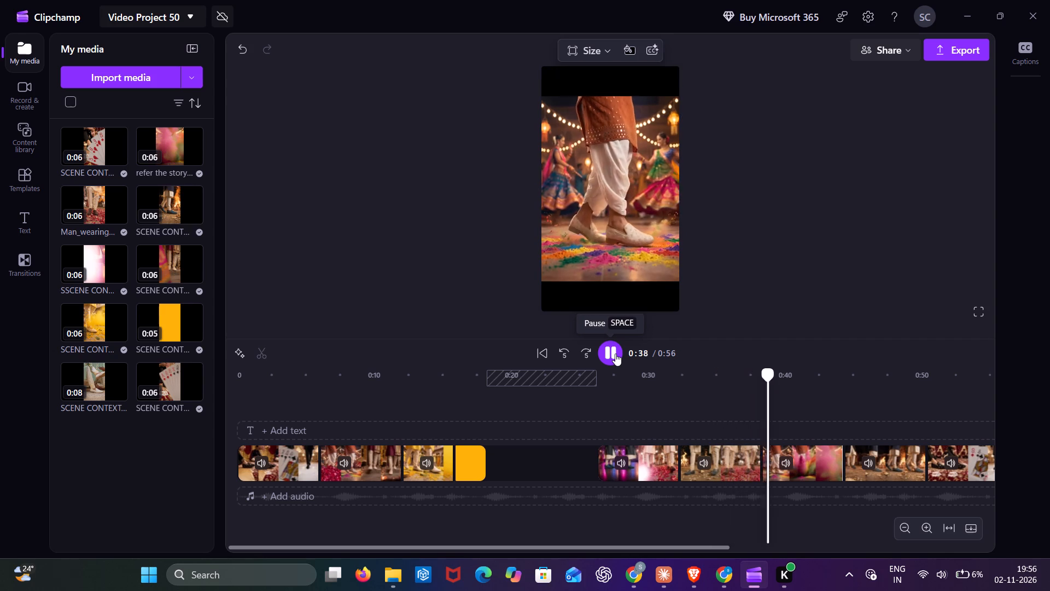
{"action": "left_click", "coordinate": [727, 410]}
{"action": "left_click", "coordinate": [616, 355]}
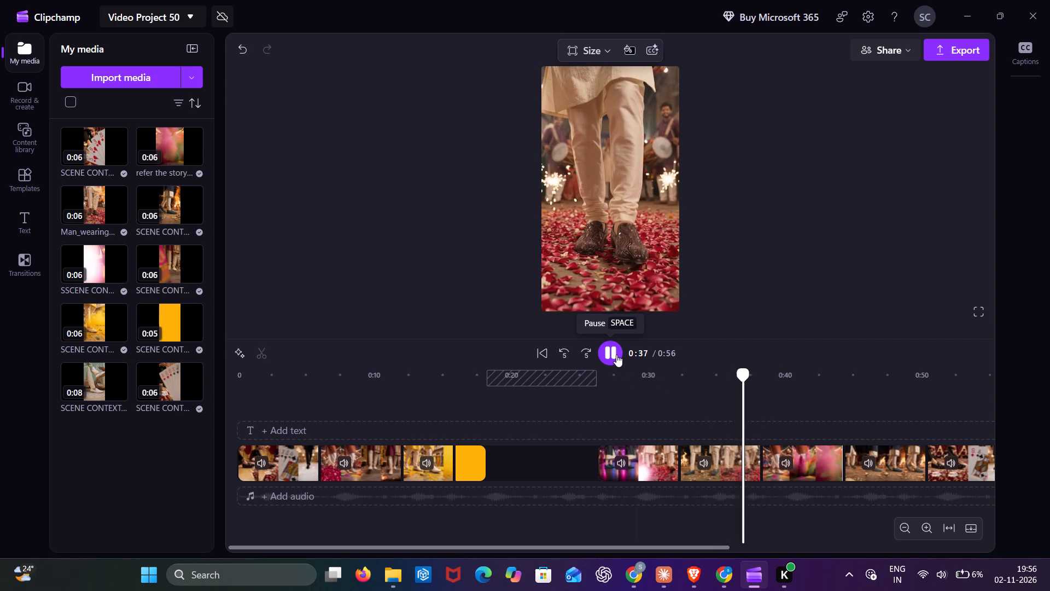
{"action": "left_click", "coordinate": [981, 325]}
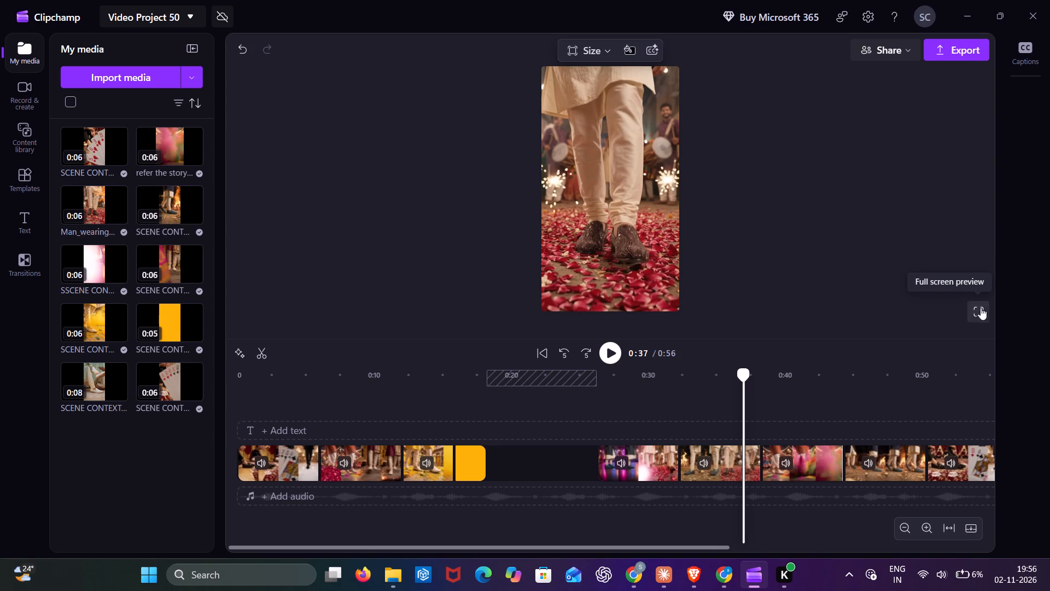
{"action": "left_click", "coordinate": [980, 308]}
{"action": "left_click", "coordinate": [531, 395]}
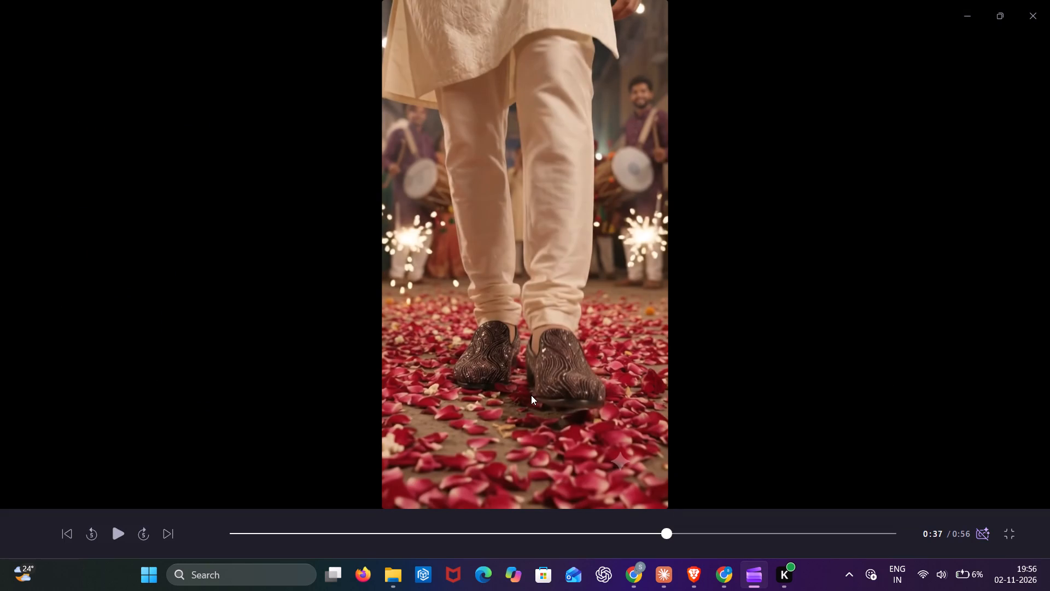
{"action": "left_click", "coordinate": [124, 538]}
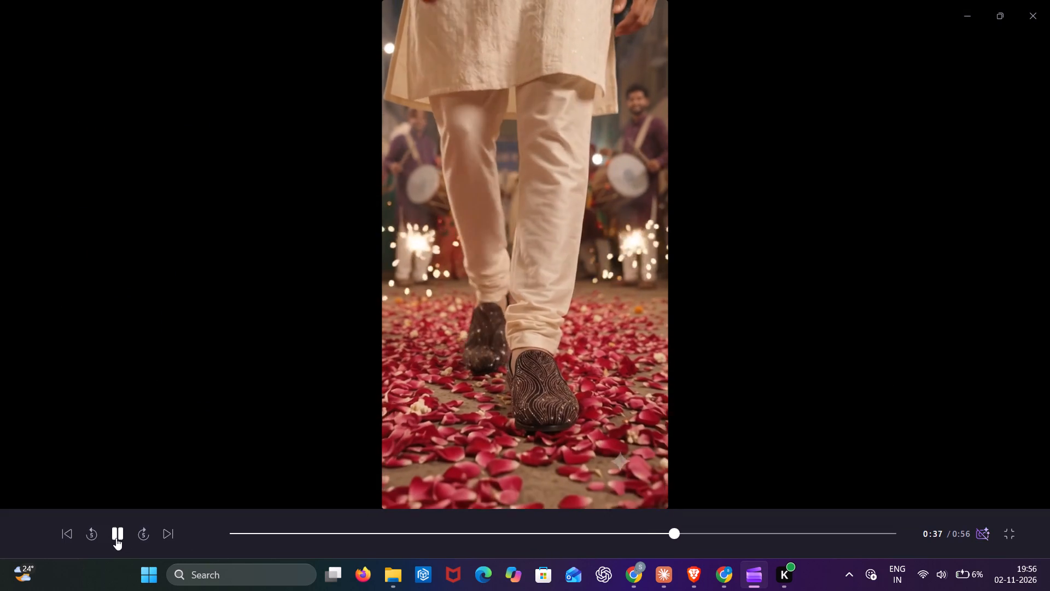
{"action": "left_click", "coordinate": [116, 538]}
{"action": "left_click", "coordinate": [116, 538]}
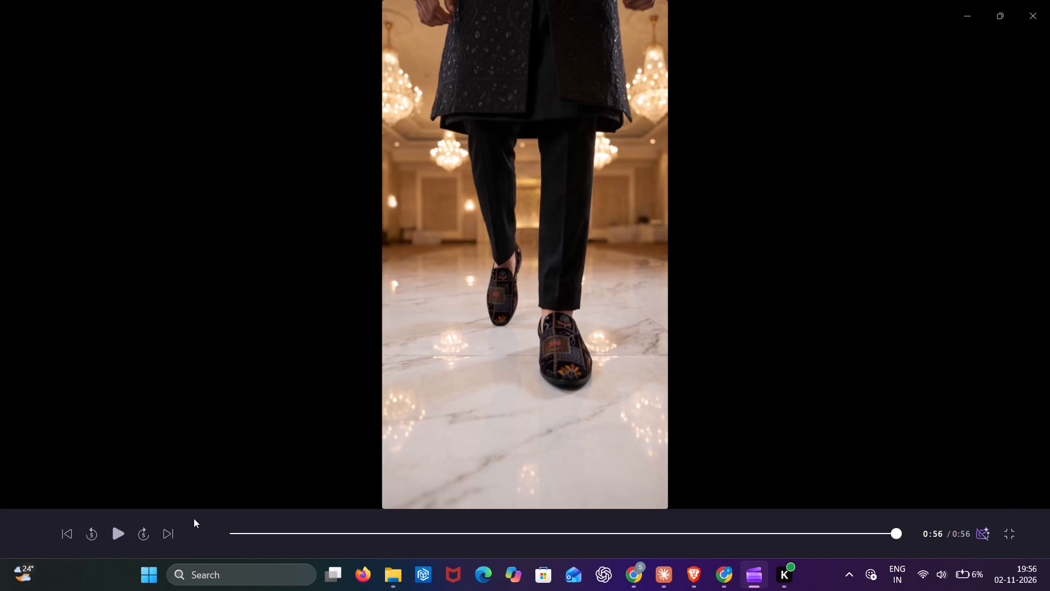
{"action": "left_click", "coordinate": [1008, 530]}
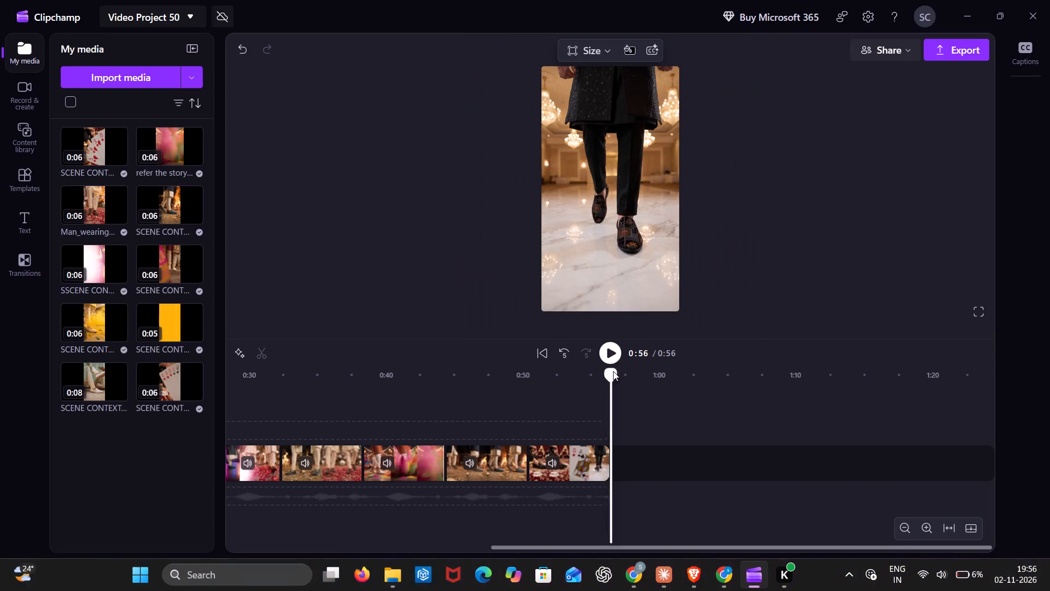
Remove the empty gap between the yellow fourth clip and the purple dance-floor clip.
{"action": "left_click_drag", "start_coordinate": [611, 374], "coordinate": [194, 396]}
{"action": "scroll", "coordinate": [342, 432], "scroll_direction": "right", "scroll_amount": 7}
{"action": "scroll", "coordinate": [342, 432], "scroll_direction": "right", "scroll_amount": 19}
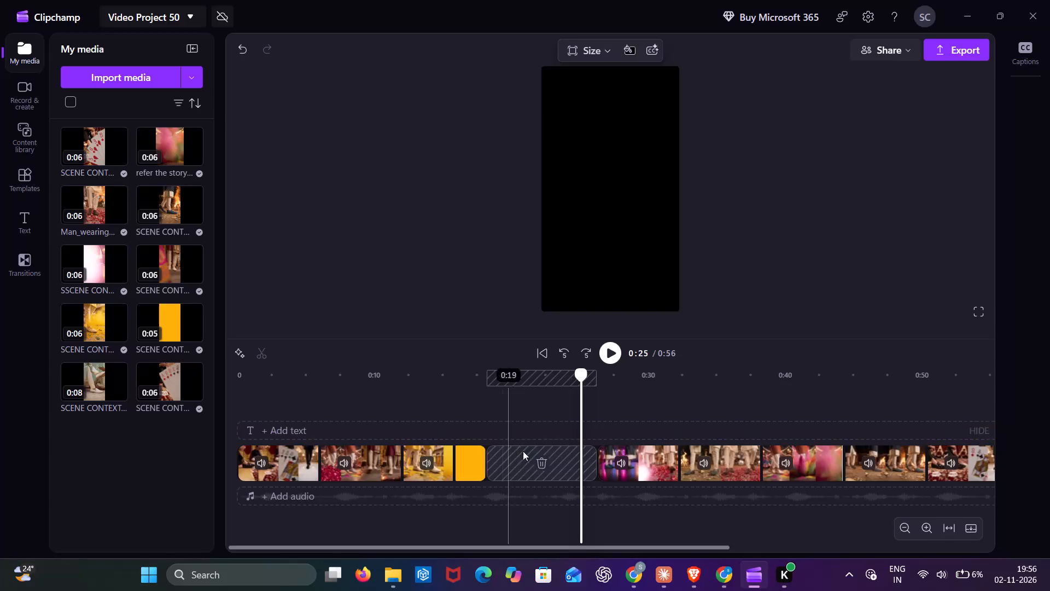
{"action": "left_click", "coordinate": [540, 461]}
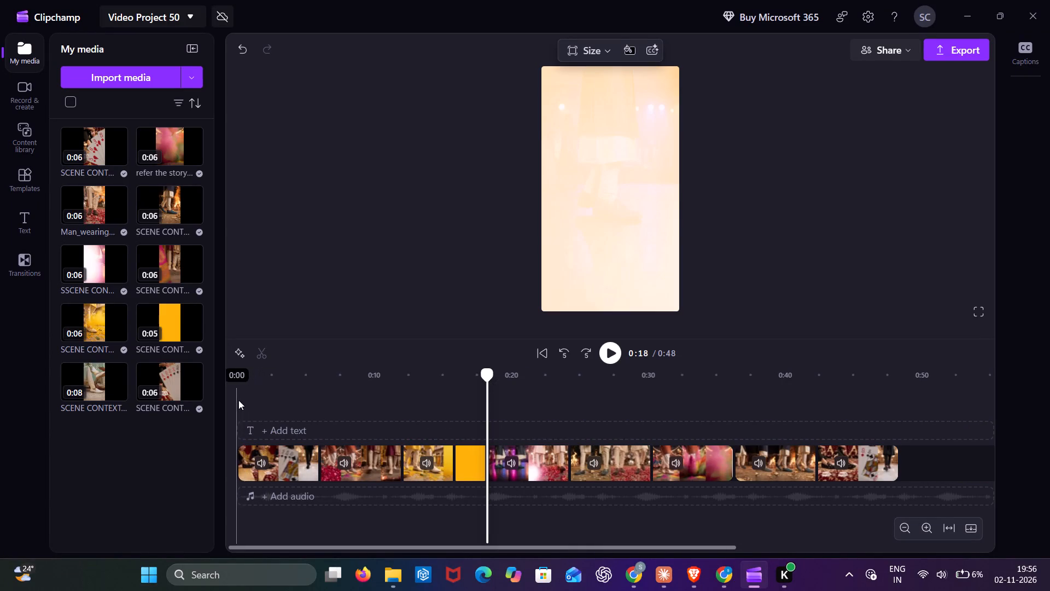
Play the opening clip and the last clip from about 0:42 to compare the two card-game shoe scenes.
{"action": "left_click", "coordinate": [238, 400]}
{"action": "left_click", "coordinate": [238, 400]}
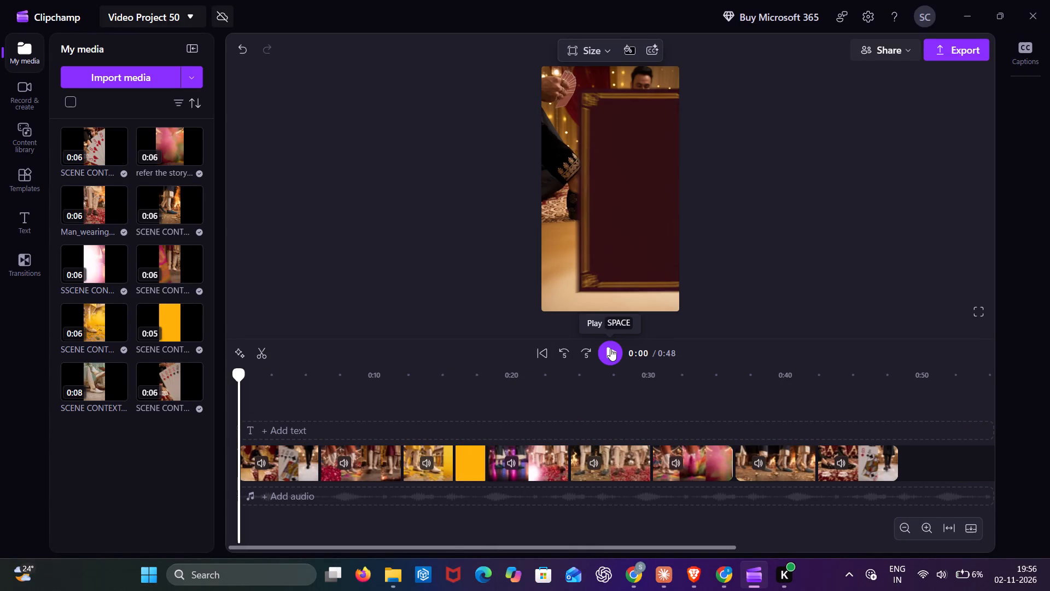
{"action": "left_click", "coordinate": [615, 351]}
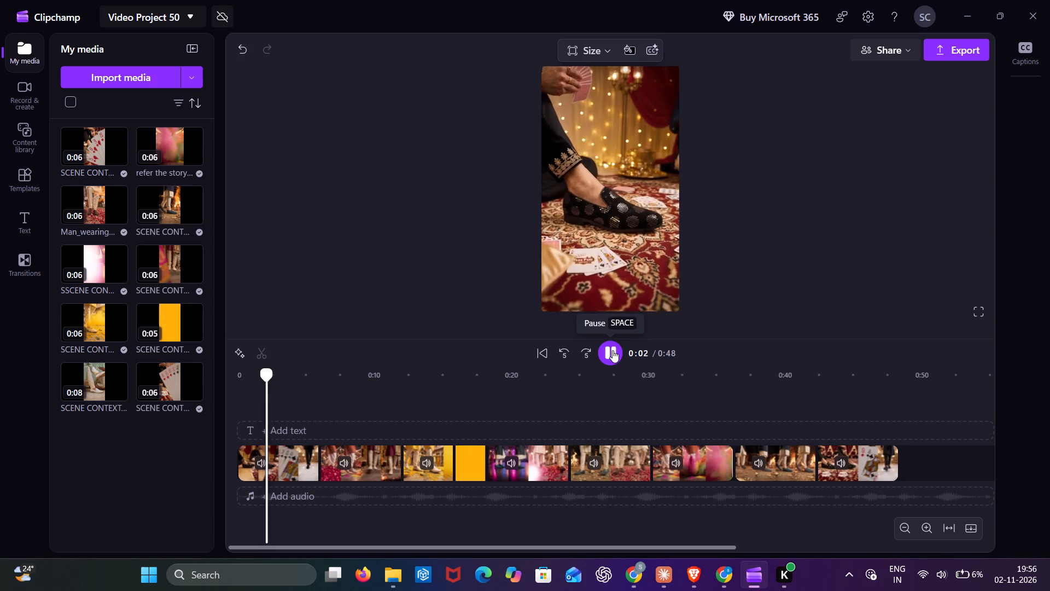
{"action": "left_click", "coordinate": [612, 350]}
{"action": "left_click", "coordinate": [818, 402]}
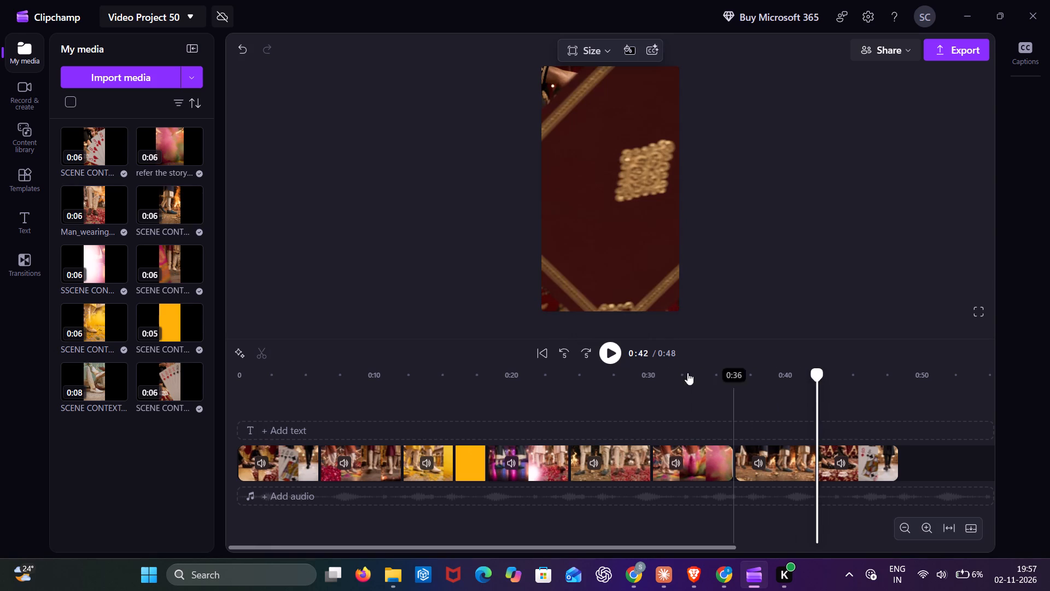
{"action": "left_click", "coordinate": [620, 358]}
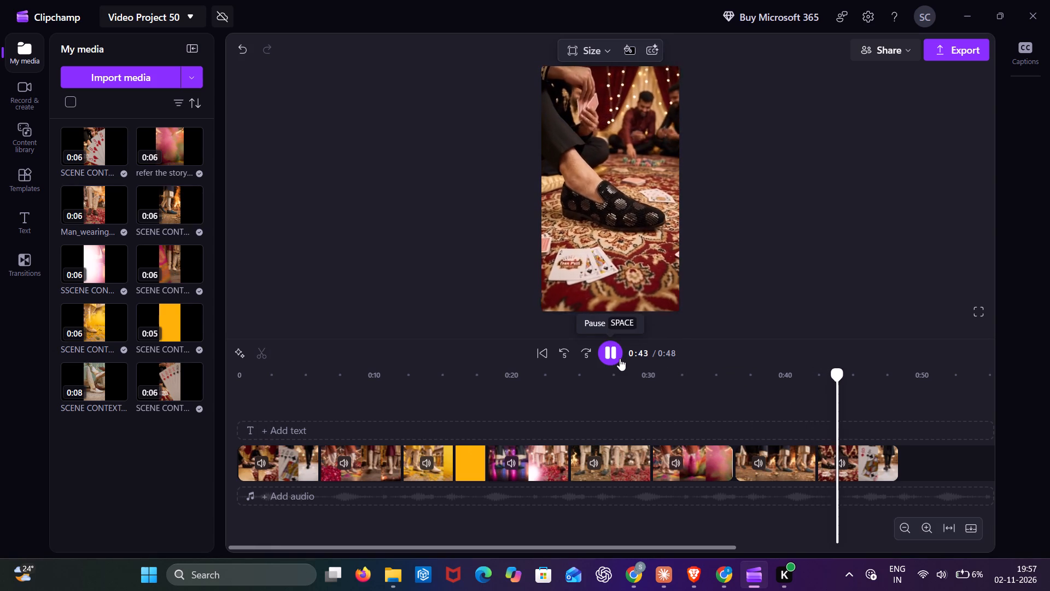
{"action": "left_click", "coordinate": [620, 358]}
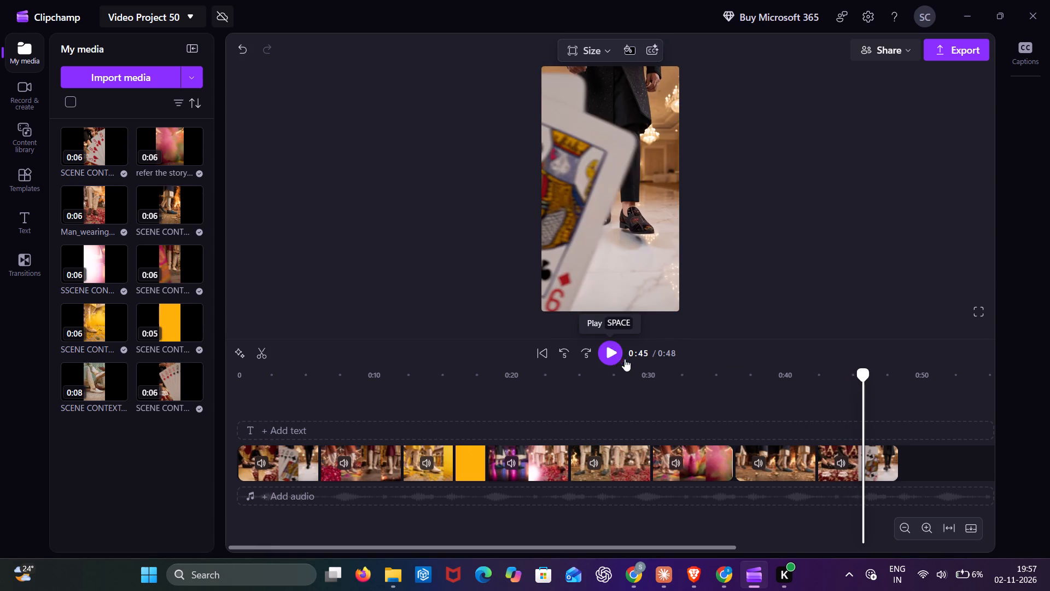
{"action": "left_click", "coordinate": [827, 408]}
{"action": "left_click", "coordinate": [610, 355]}
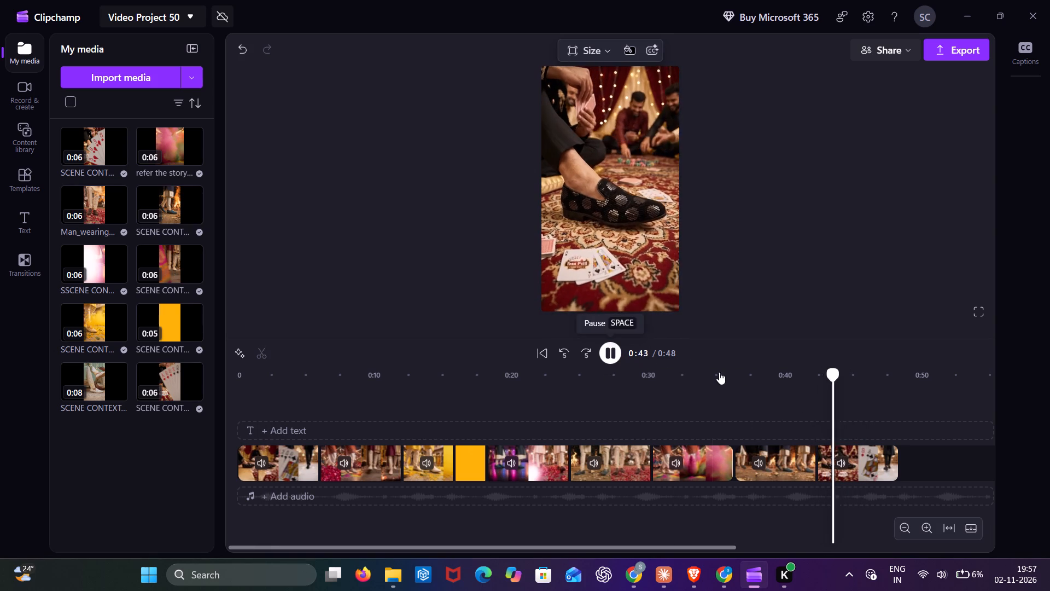
{"action": "left_click", "coordinate": [751, 395]}
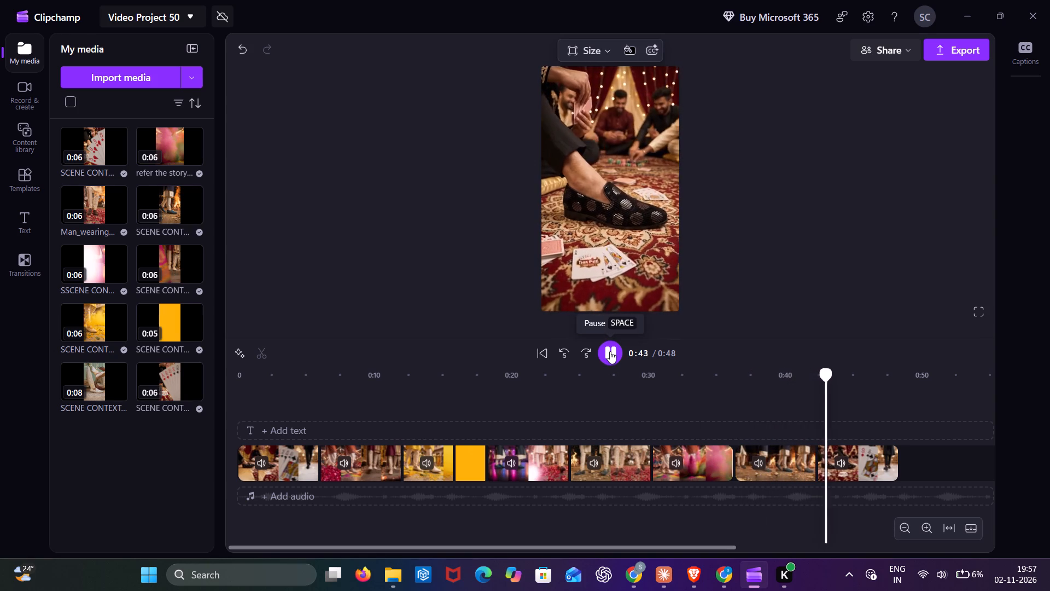
{"action": "left_click", "coordinate": [610, 351]}
{"action": "left_click", "coordinate": [610, 351]}
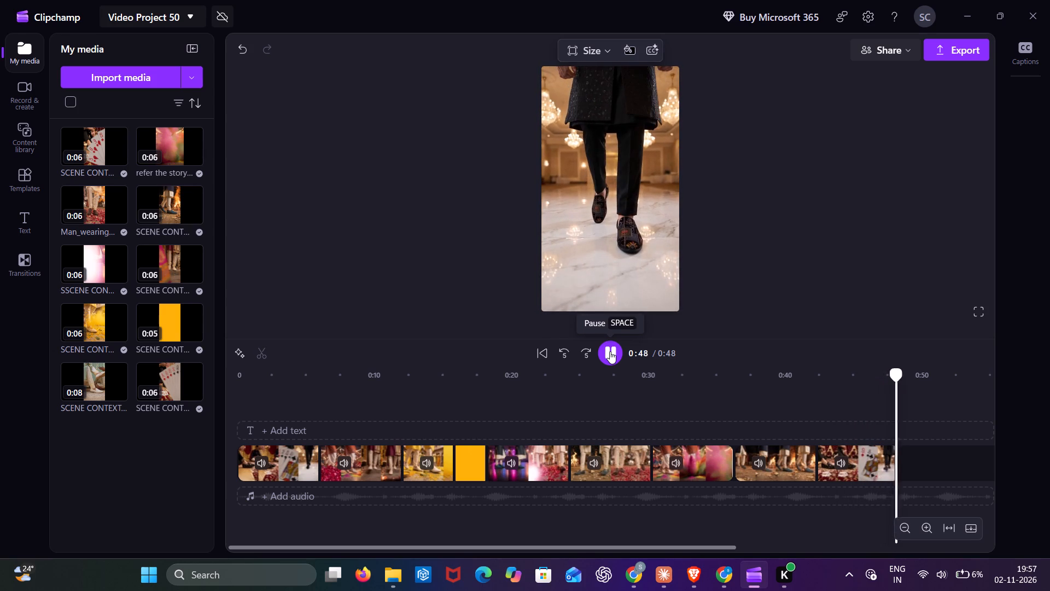
{"action": "left_click", "coordinate": [235, 417]}
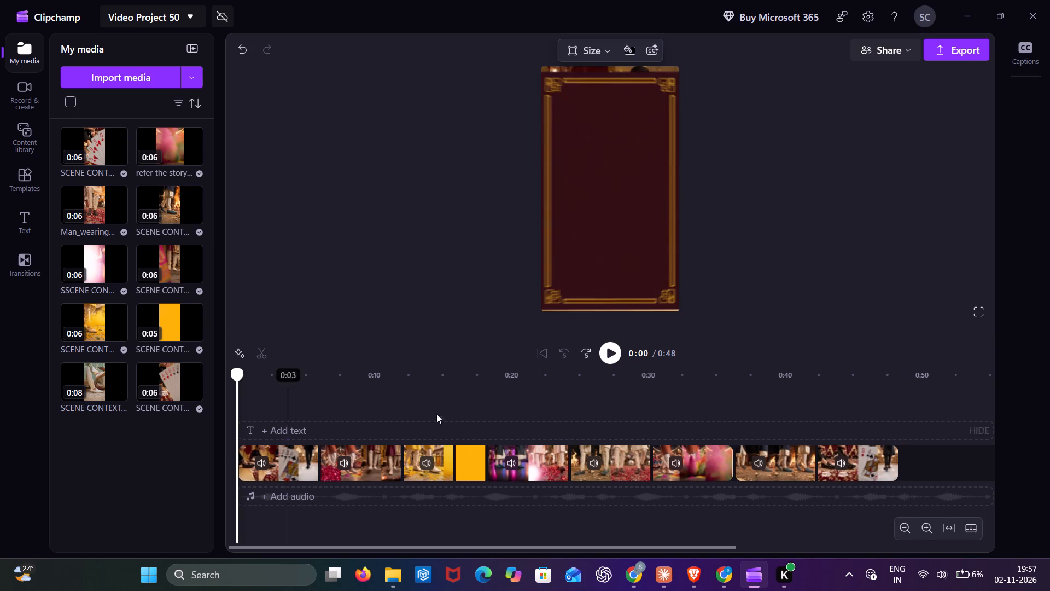
{"action": "left_click", "coordinate": [612, 352]}
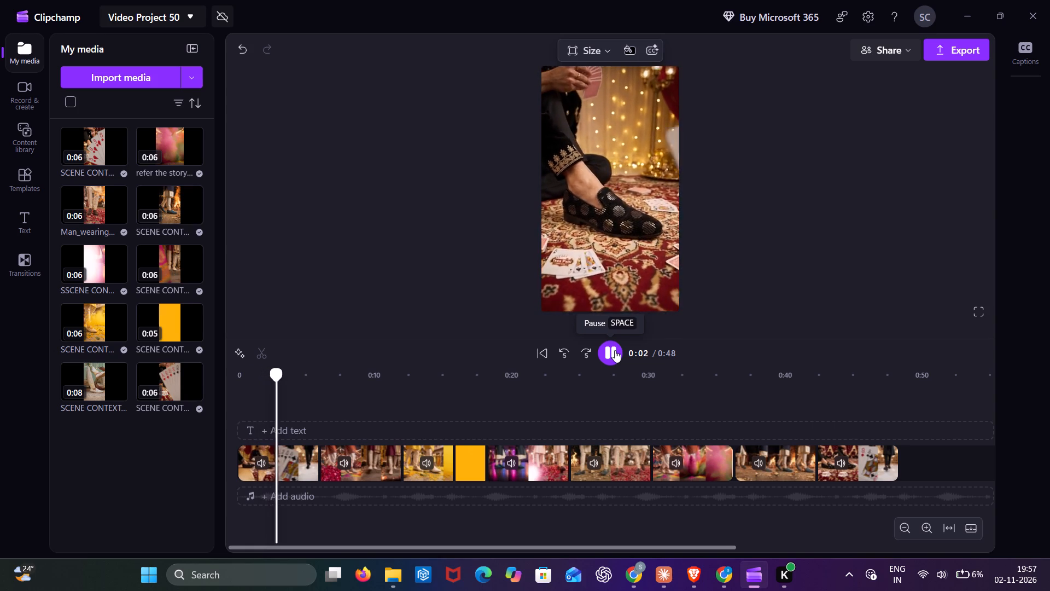
{"action": "left_click", "coordinate": [614, 350]}
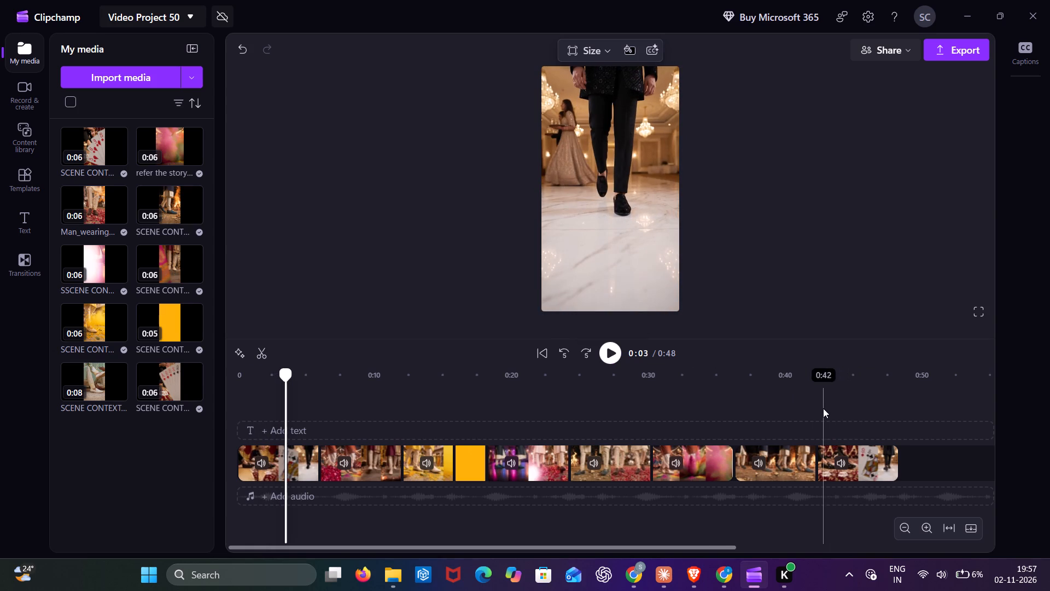
Replay the last card-game clip from about 0:42, then the opening clips from the start up to the yellow petal scene.
{"action": "left_click", "coordinate": [820, 408]}
{"action": "left_click", "coordinate": [599, 351]}
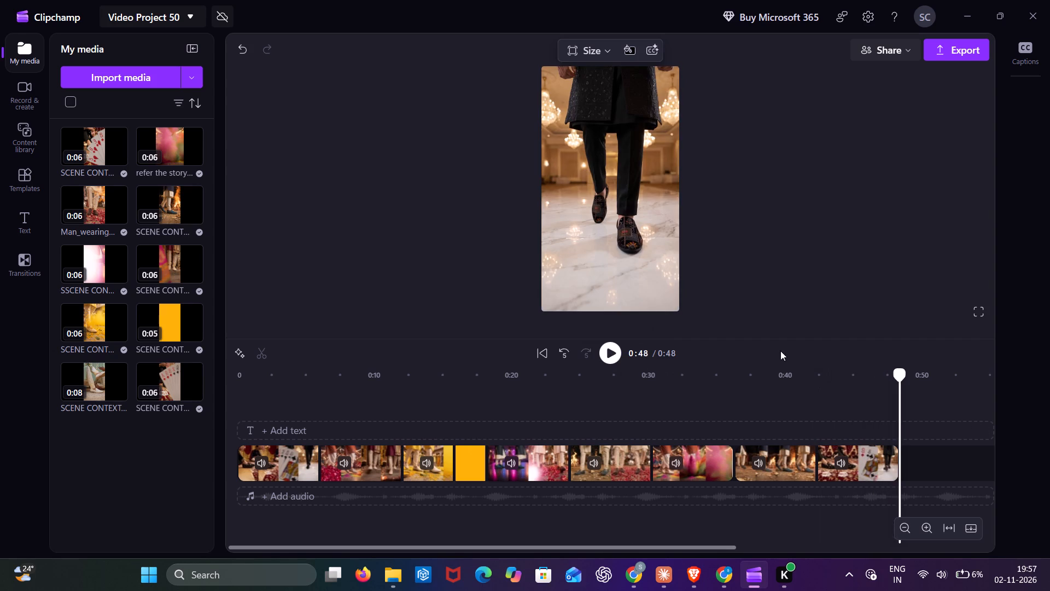
{"action": "left_click", "coordinate": [836, 395]}
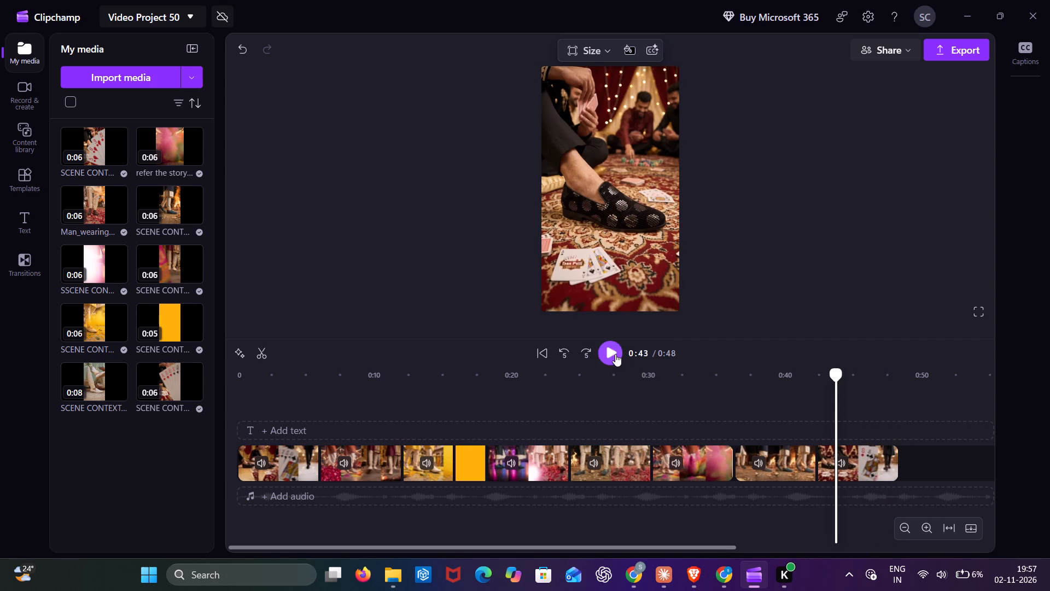
{"action": "left_click", "coordinate": [615, 354]}
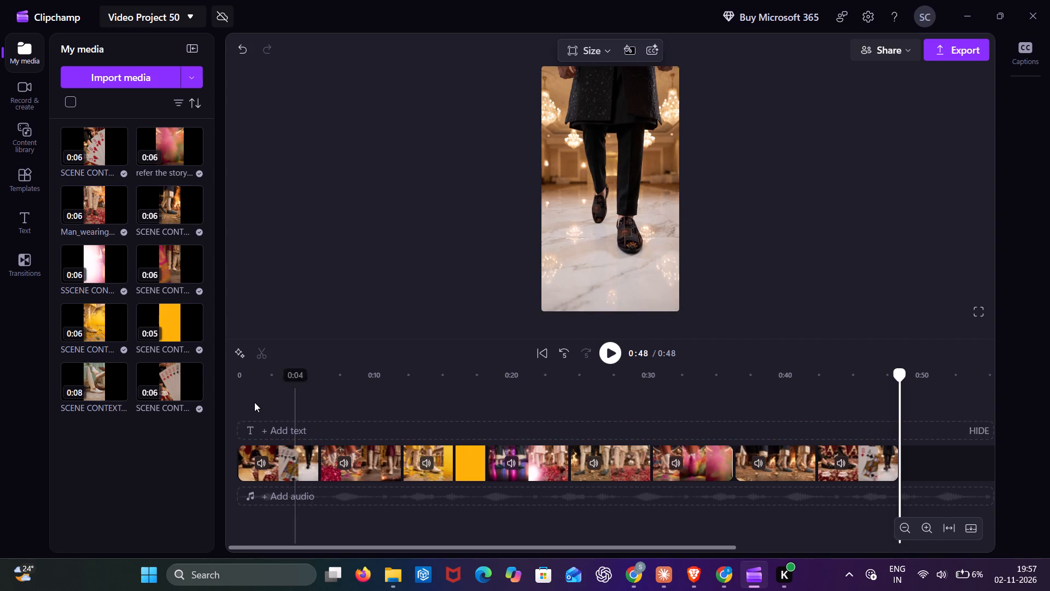
{"action": "left_click", "coordinate": [234, 399]}
{"action": "left_click", "coordinate": [610, 347]}
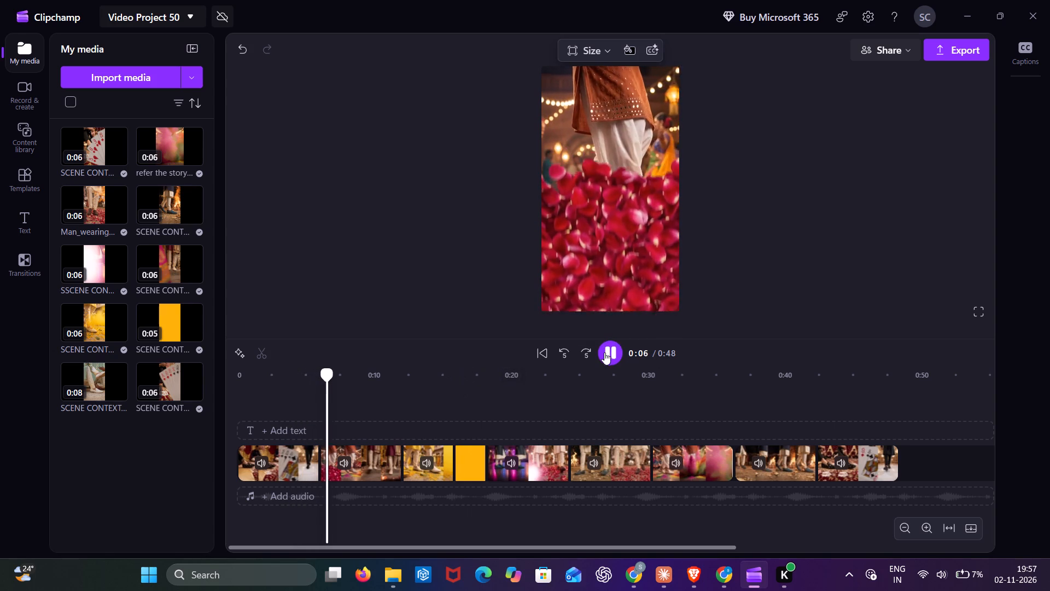
{"action": "left_click", "coordinate": [604, 352]}
{"action": "left_click", "coordinate": [614, 346]}
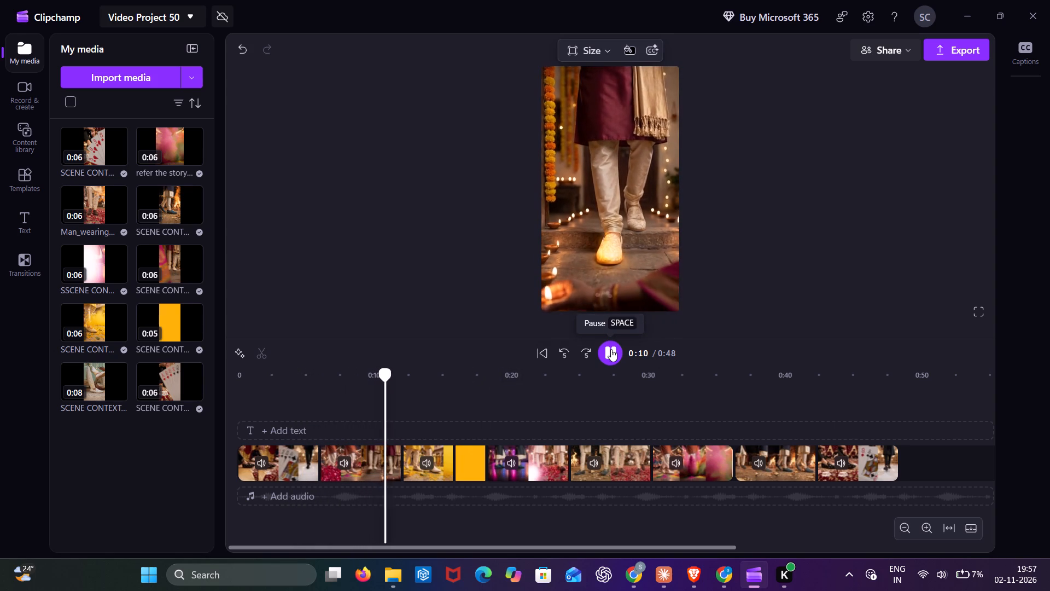
{"action": "left_click", "coordinate": [611, 349]}
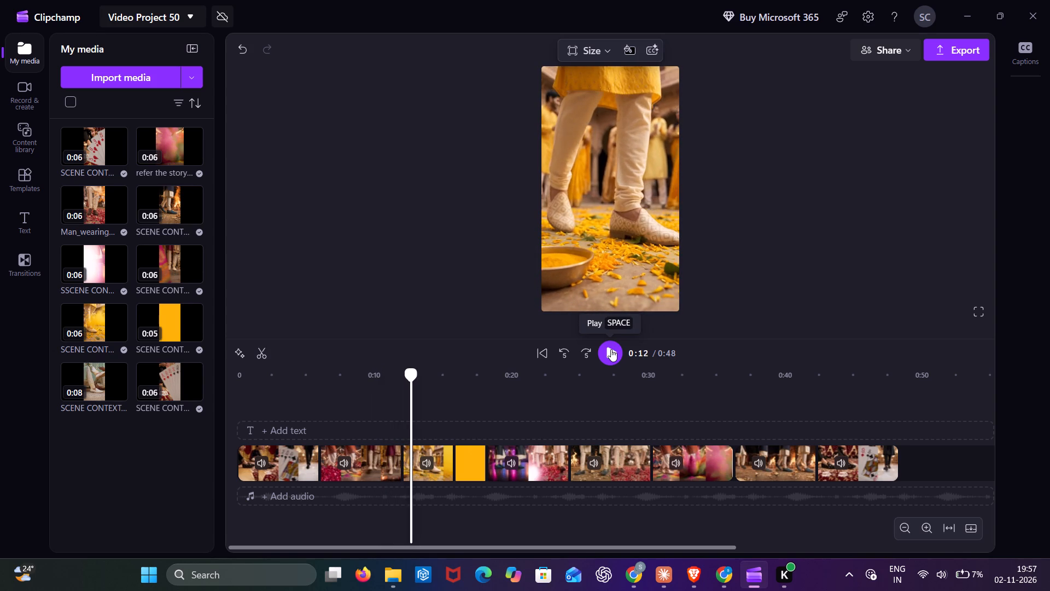
{"action": "left_click", "coordinate": [611, 349]}
{"action": "double_click", "coordinate": [611, 349]}
{"action": "left_click", "coordinate": [611, 349]}
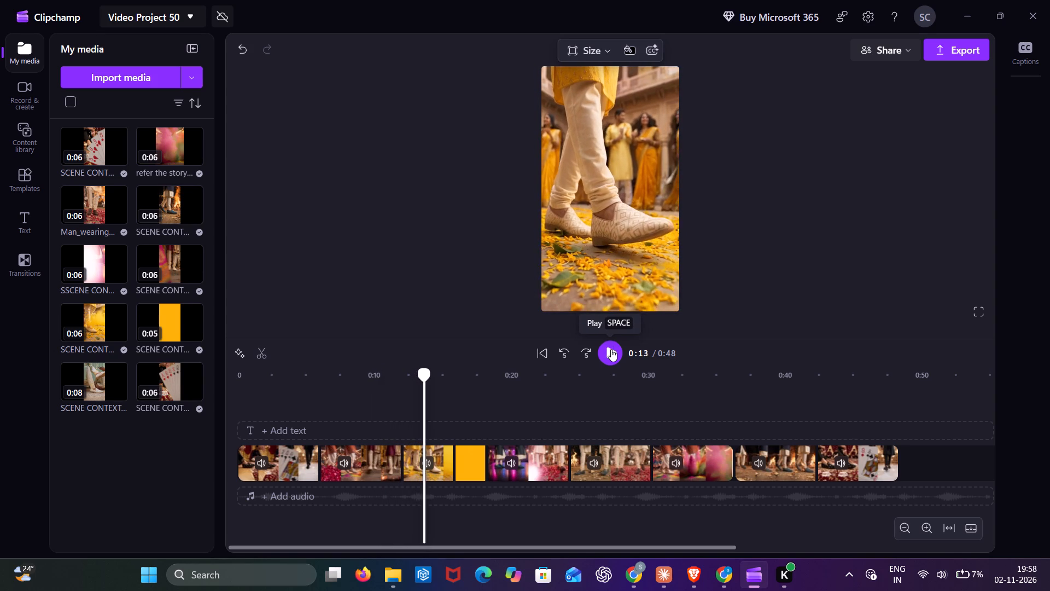
Scrub through the second clip around 0:08 to 0:09 to examine the transition from the dance scene to the stone steps.
{"action": "left_click_drag", "start_coordinate": [422, 375], "coordinate": [371, 385]}
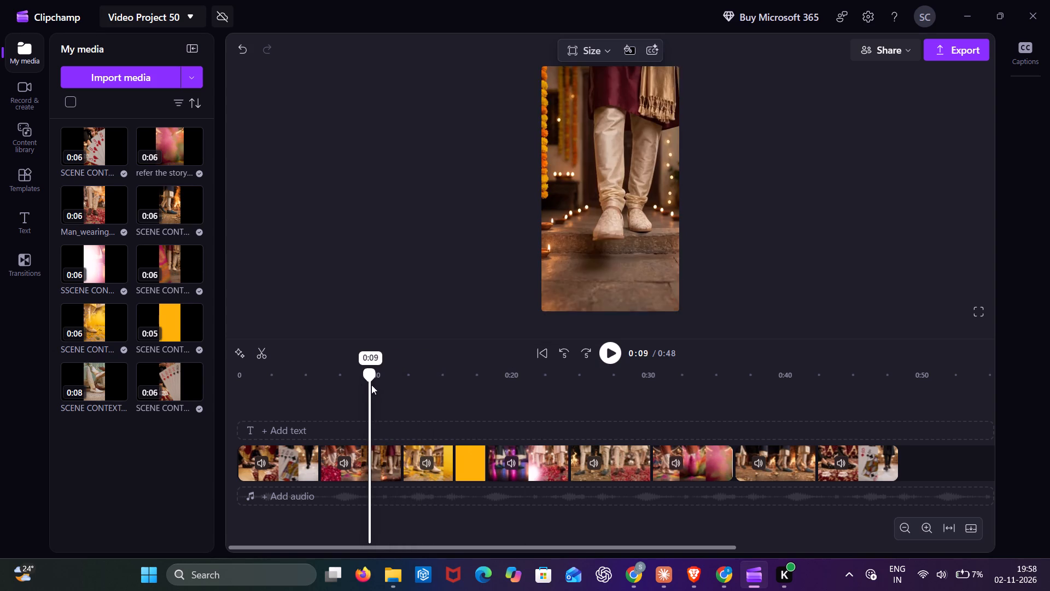
{"action": "left_click_drag", "start_coordinate": [371, 385], "coordinate": [352, 384]}
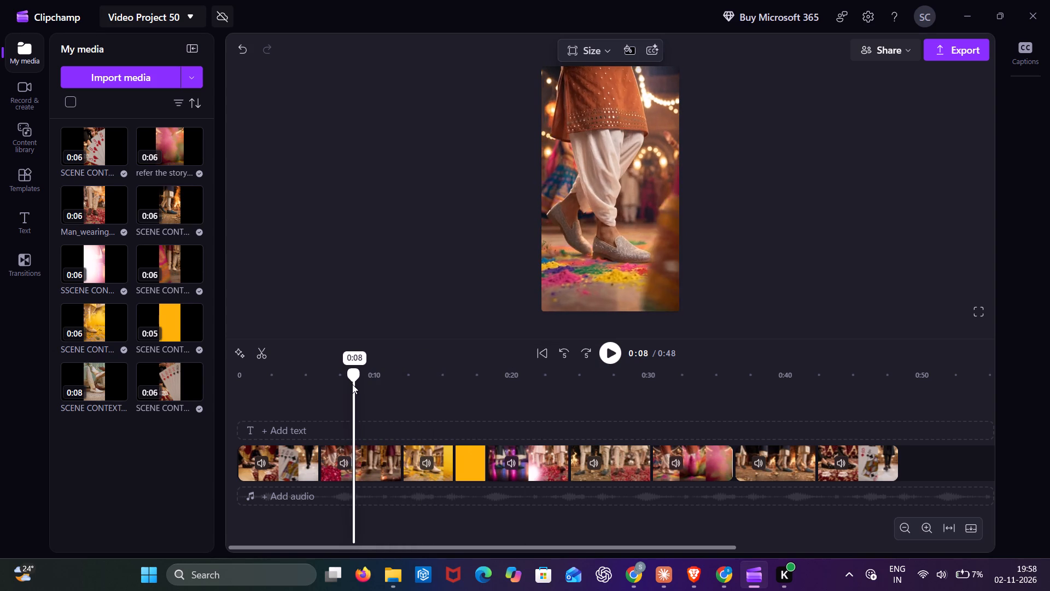
{"action": "left_click_drag", "start_coordinate": [352, 384], "coordinate": [354, 389]}
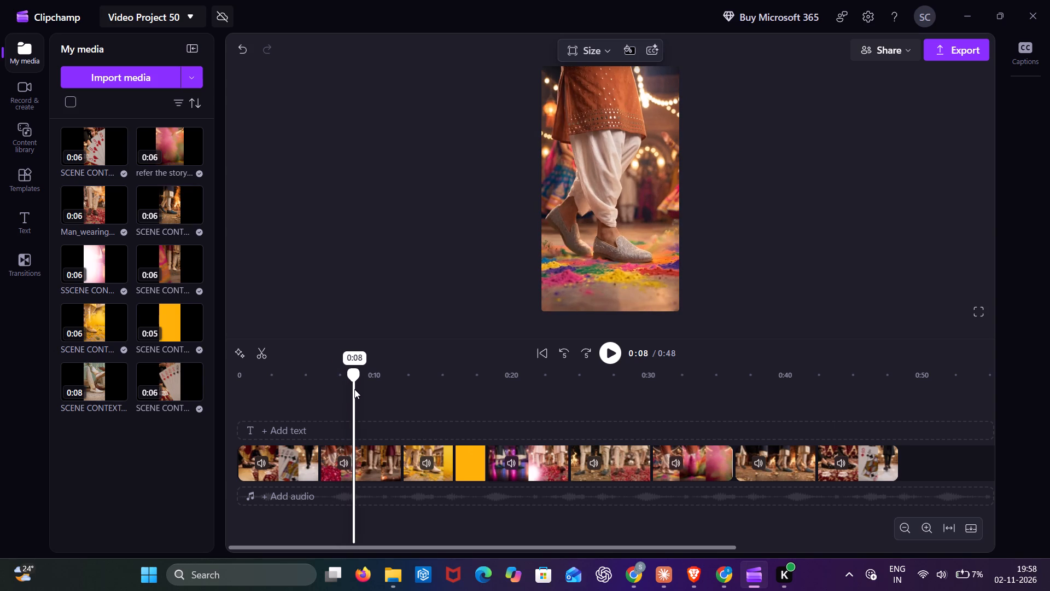
{"action": "left_click_drag", "start_coordinate": [354, 389], "coordinate": [355, 389]}
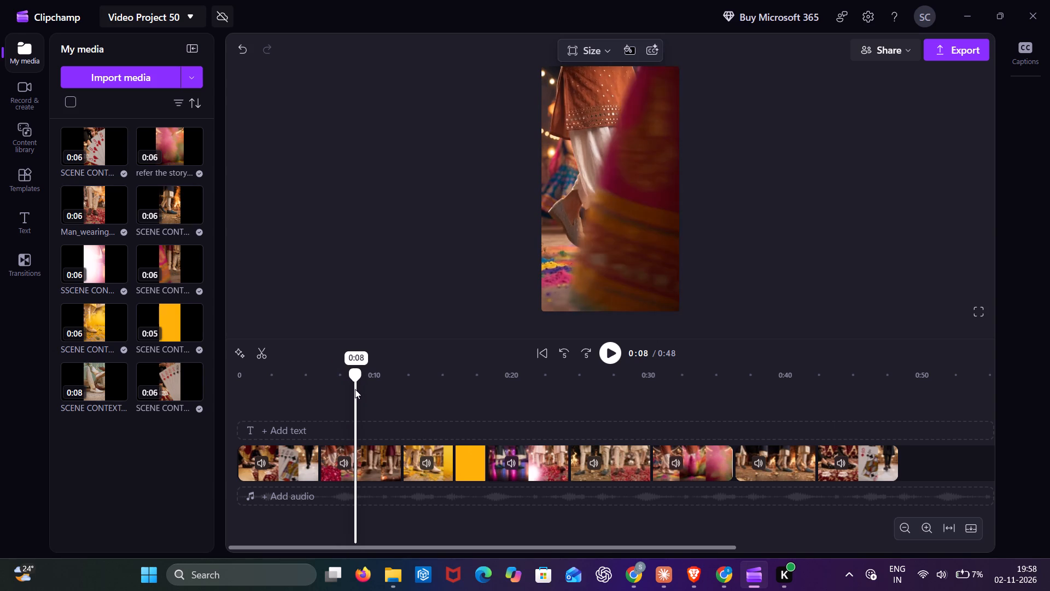
{"action": "left_click_drag", "start_coordinate": [355, 389], "coordinate": [364, 389]}
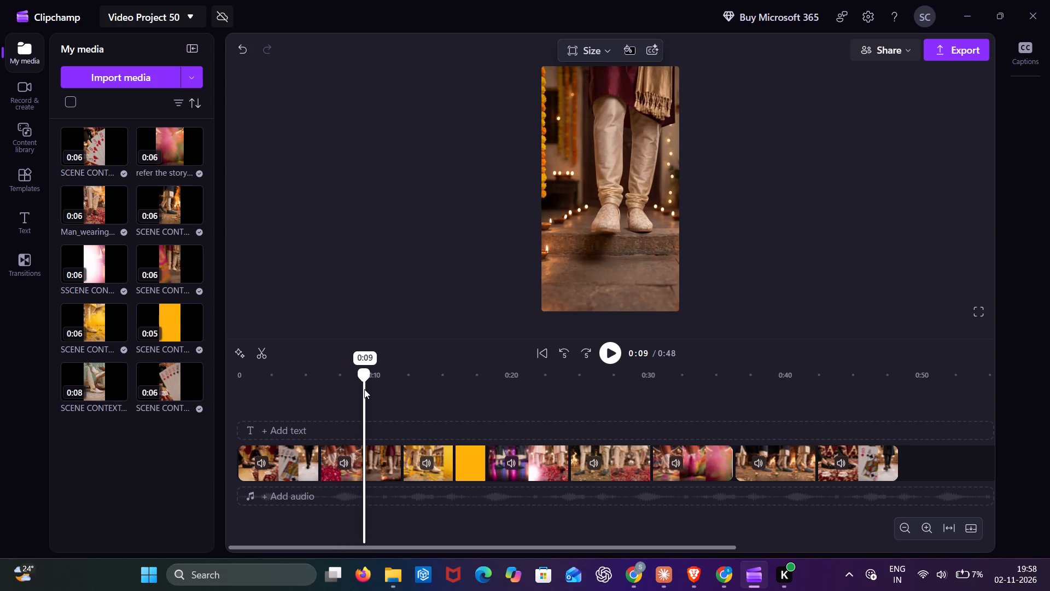
{"action": "left_click_drag", "start_coordinate": [364, 389], "coordinate": [362, 389]}
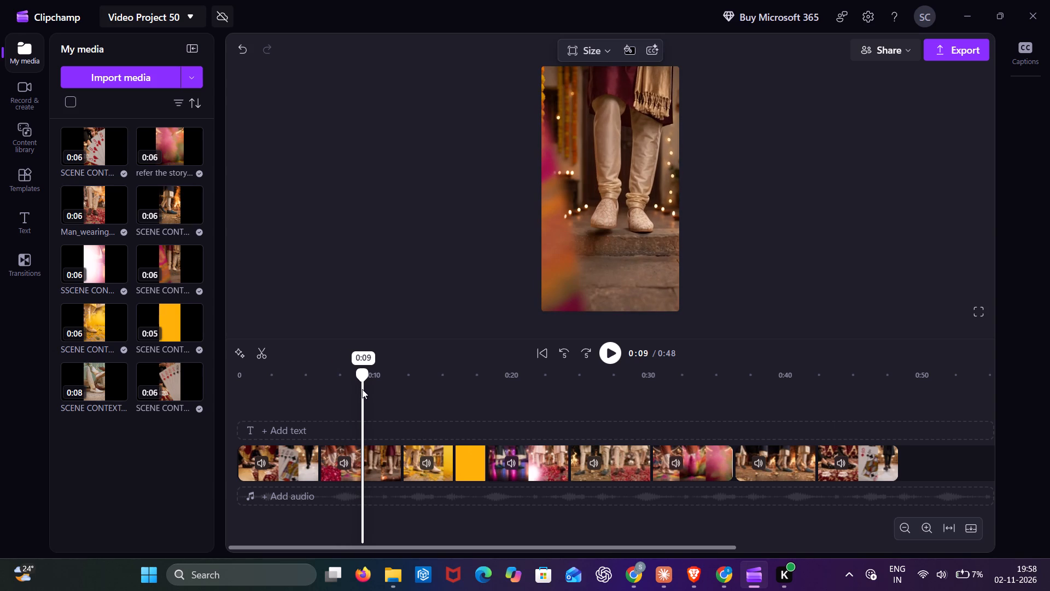
{"action": "left_click_drag", "start_coordinate": [362, 389], "coordinate": [363, 389]}
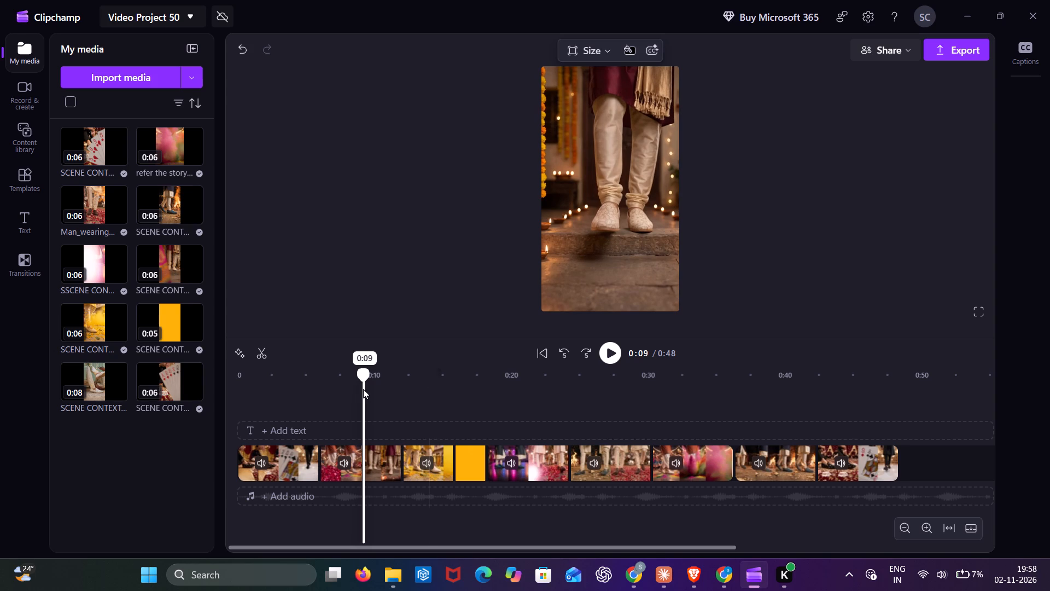
Enlarge the colour-powder dance clip at about 0:31 so it fills the full height of the vertical frame.
{"action": "left_click", "coordinate": [645, 417]}
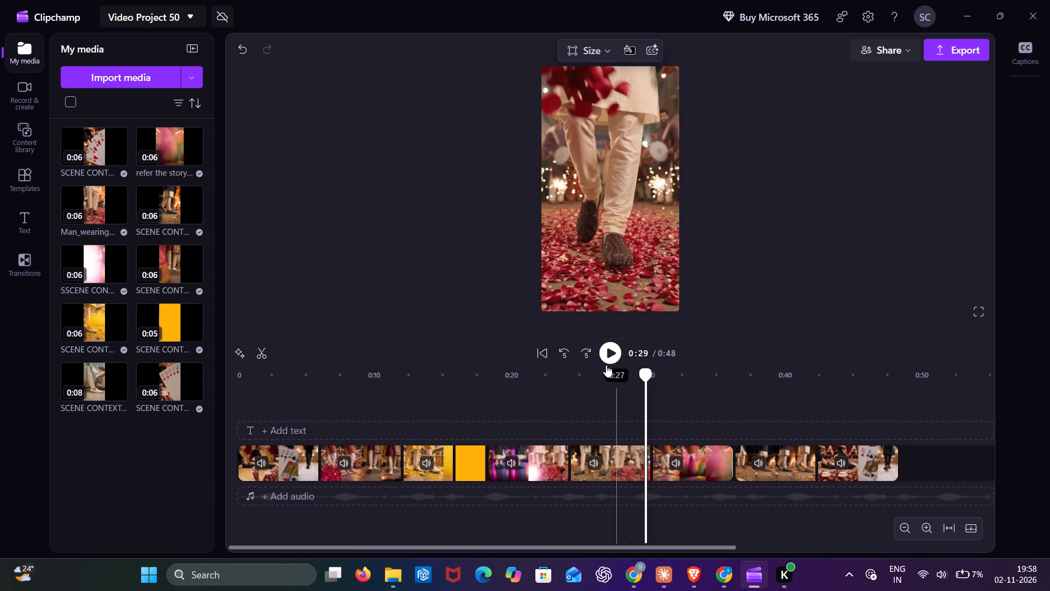
{"action": "left_click", "coordinate": [608, 350]}
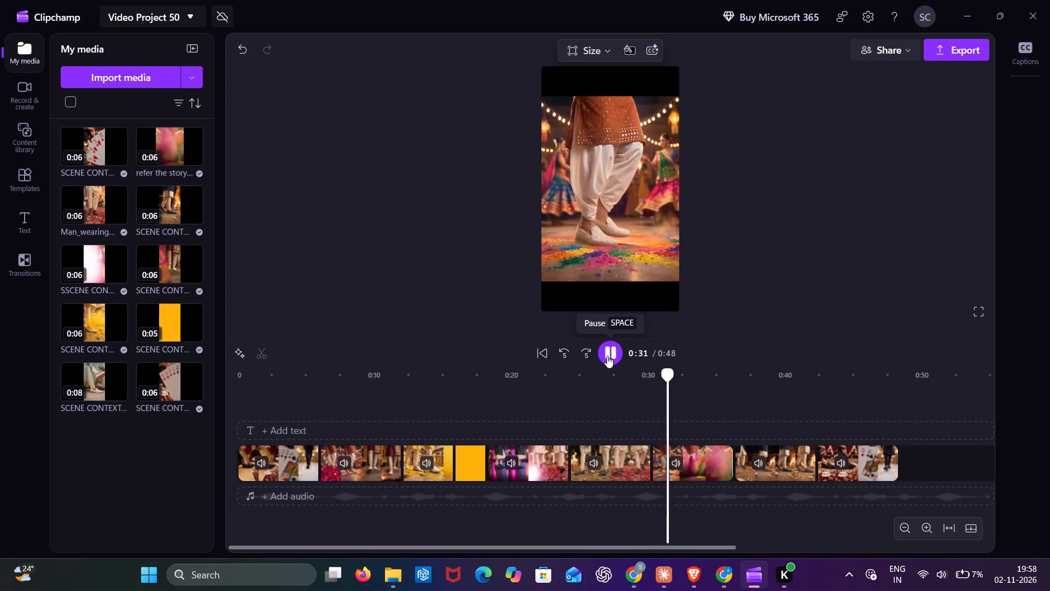
{"action": "left_click", "coordinate": [607, 356]}
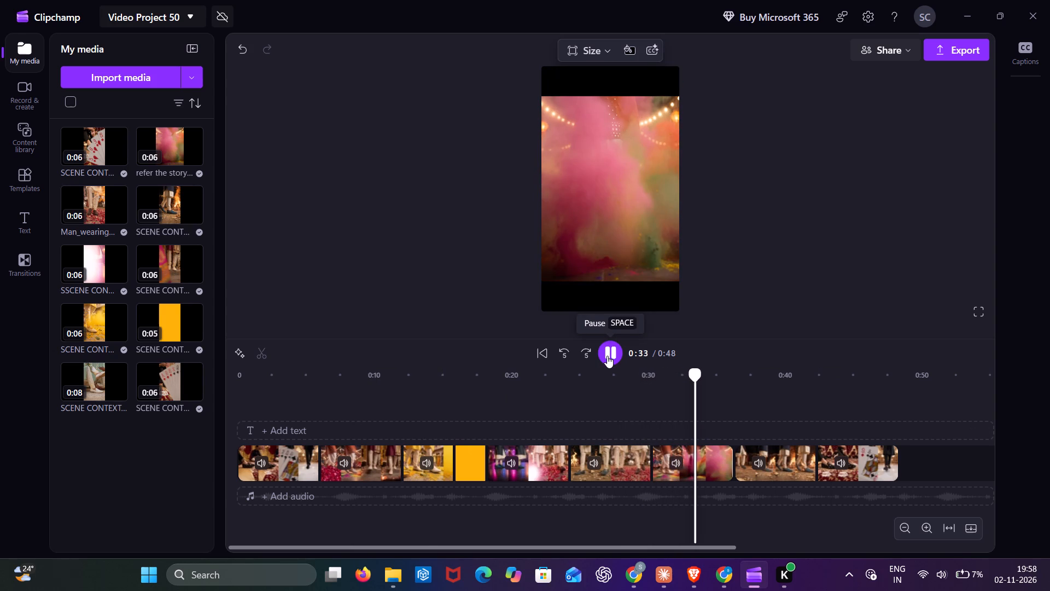
{"action": "left_click", "coordinate": [616, 274]}
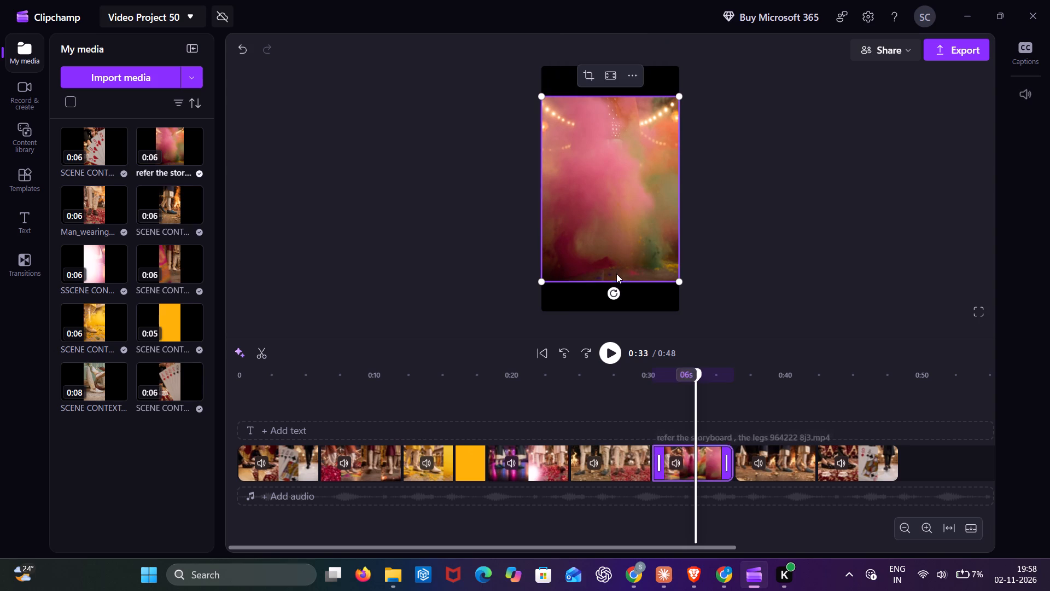
{"action": "left_click_drag", "start_coordinate": [679, 278], "coordinate": [677, 294]}
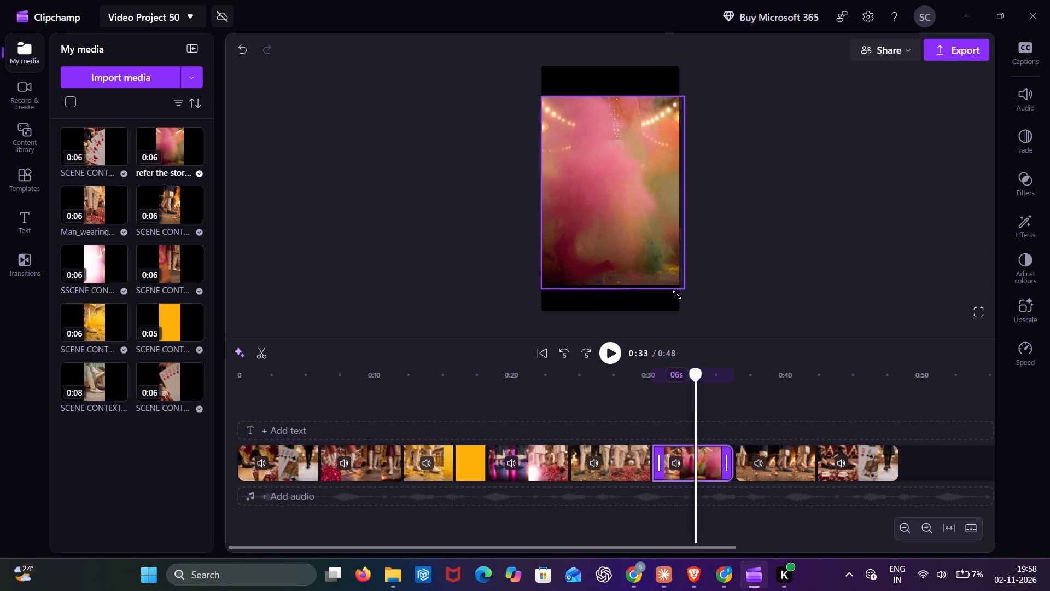
{"action": "left_click_drag", "start_coordinate": [677, 294], "coordinate": [672, 329]}
{"action": "left_click_drag", "start_coordinate": [702, 96], "coordinate": [684, 62]}
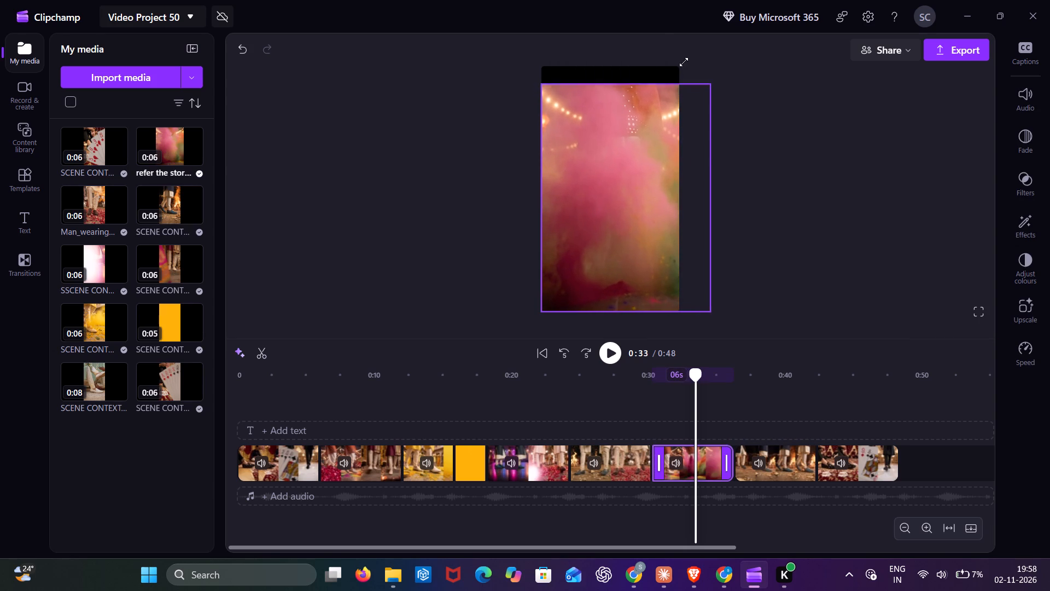
{"action": "left_click_drag", "start_coordinate": [684, 62], "coordinate": [684, 36]}
{"action": "left_click", "coordinate": [672, 415]}
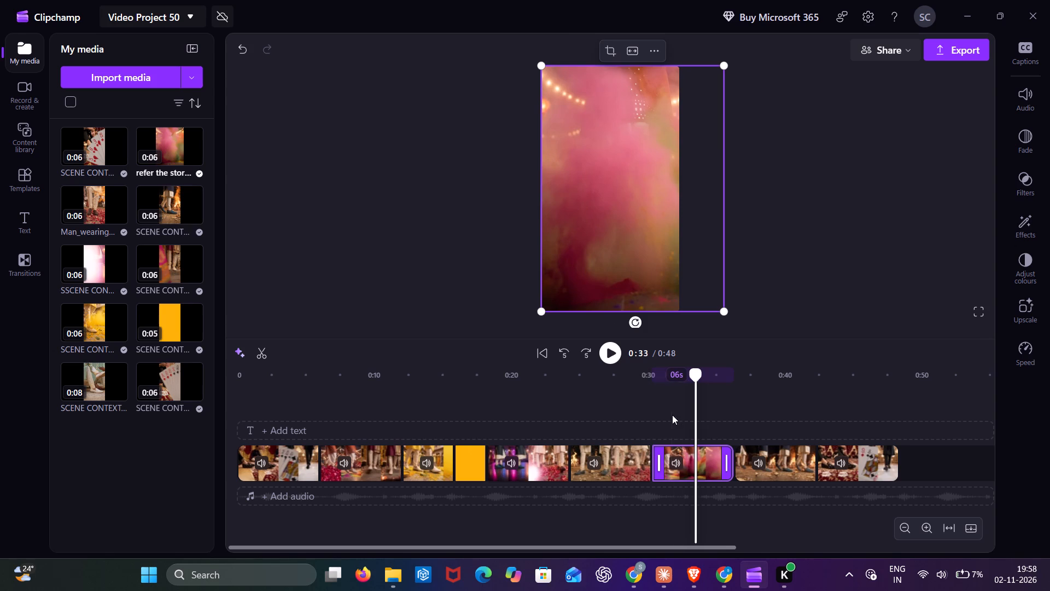
Split the colour-powder clip at about 0:33 inside the pink cloud, delete its remaining end part and close the gap.
{"action": "left_click", "coordinate": [602, 346]}
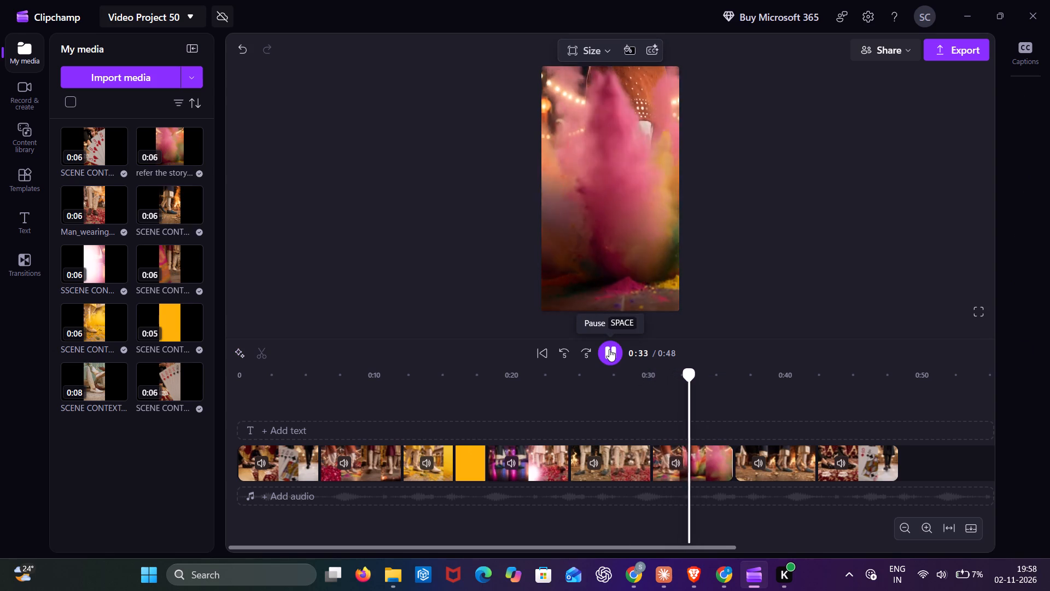
{"action": "left_click", "coordinate": [662, 391]}
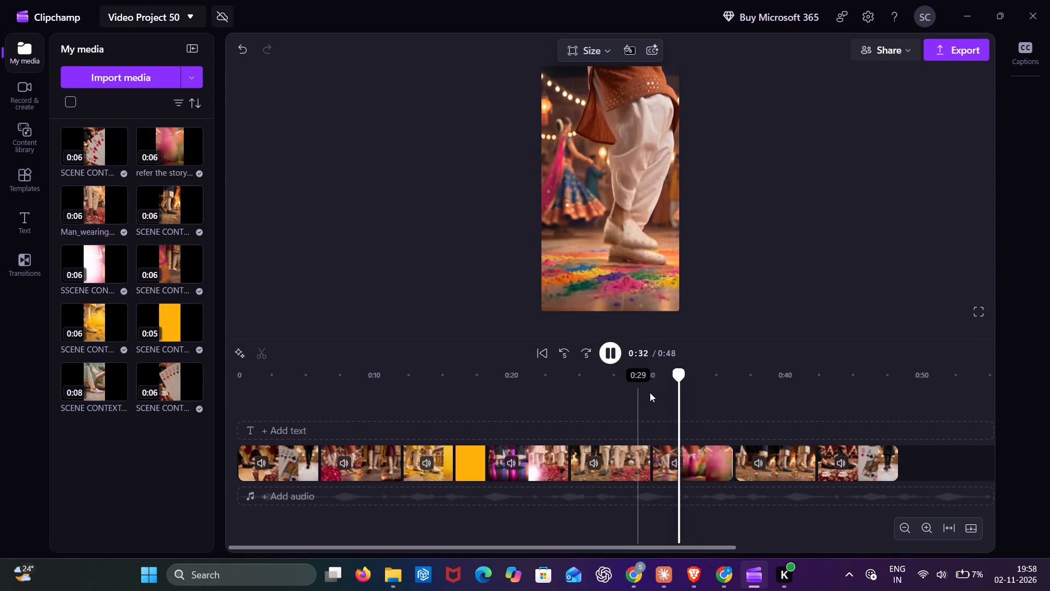
{"action": "left_click", "coordinate": [659, 395]}
{"action": "left_click", "coordinate": [645, 393]}
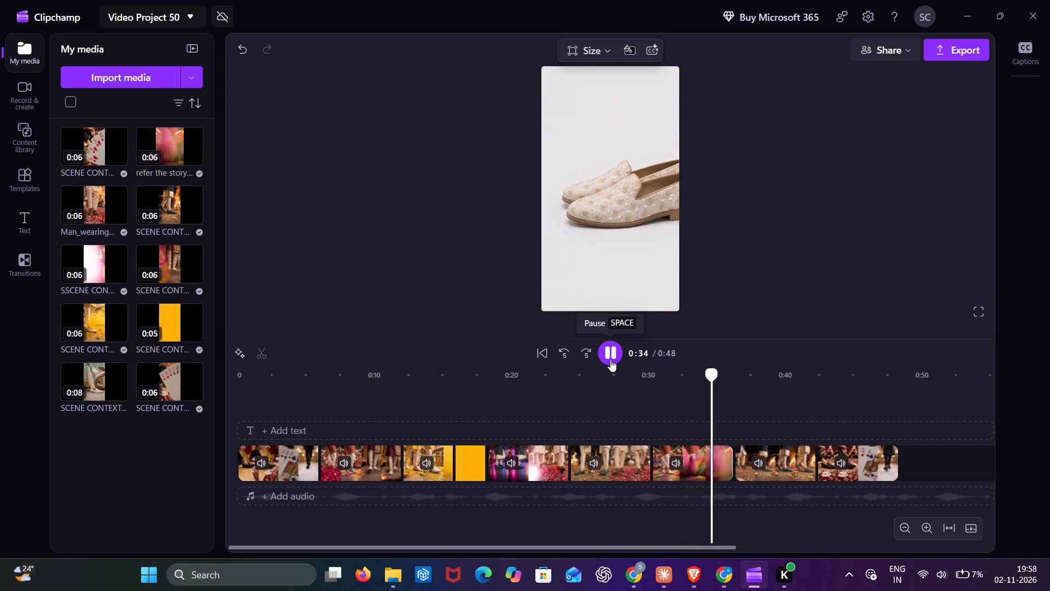
{"action": "left_click", "coordinate": [610, 360]}
{"action": "left_click_drag", "start_coordinate": [717, 372], "coordinate": [706, 372]}
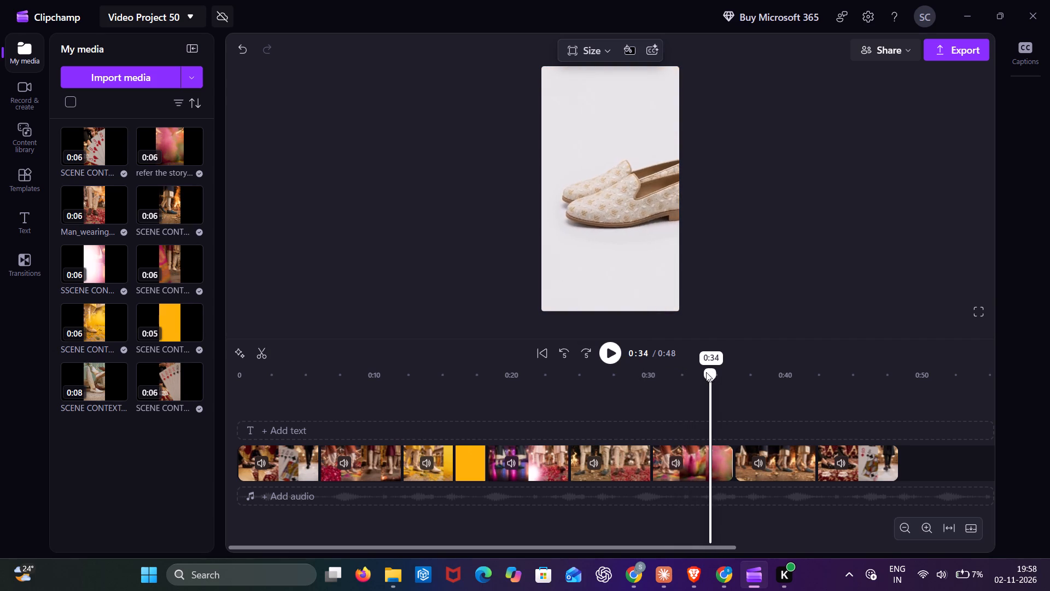
{"action": "left_click_drag", "start_coordinate": [706, 372], "coordinate": [697, 372]}
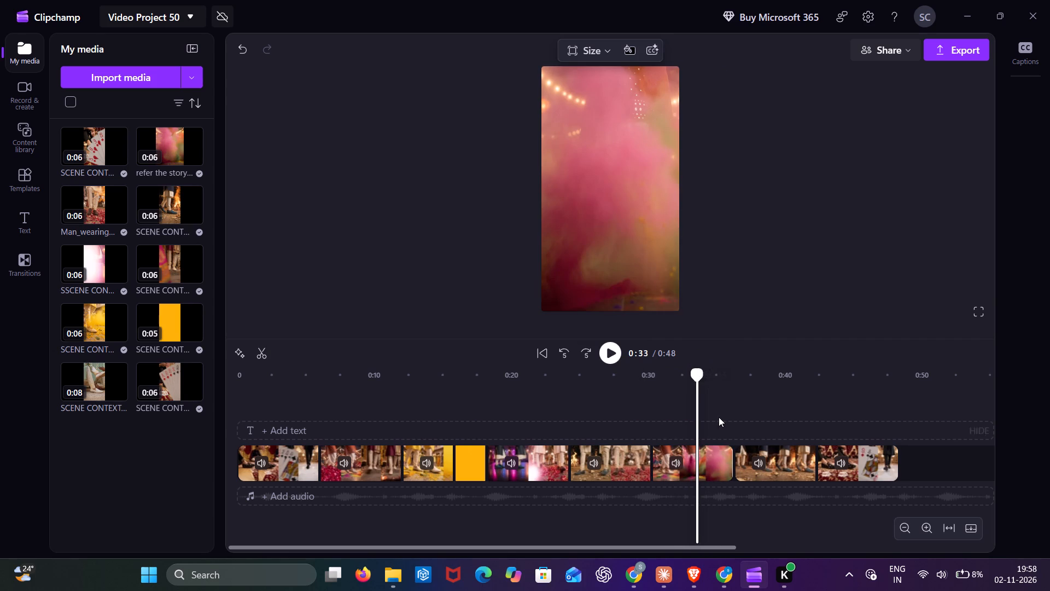
{"action": "key", "text": "s"}
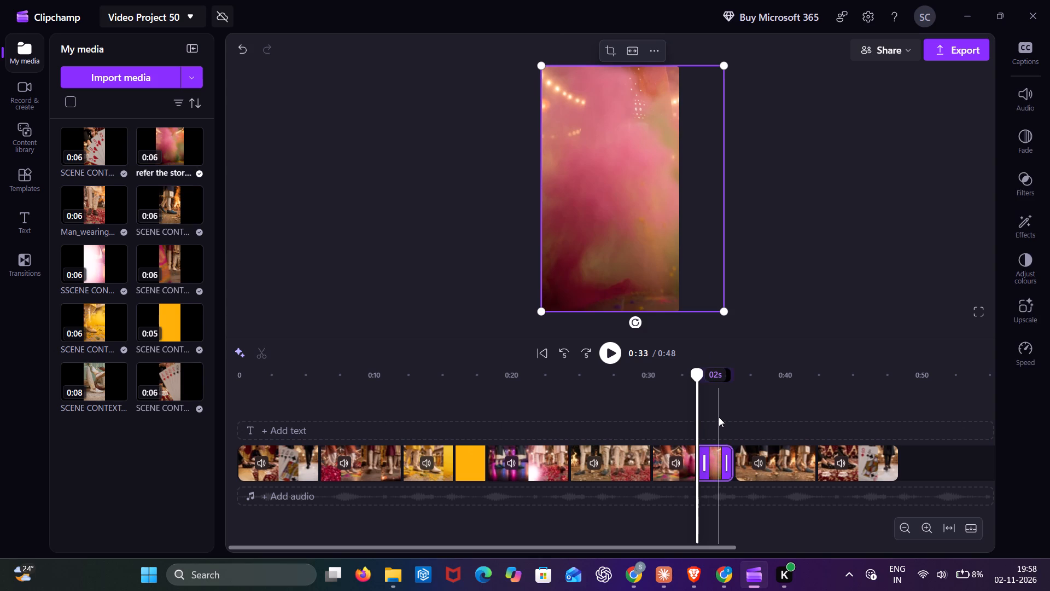
{"action": "key", "text": "Delete"}
{"action": "left_click", "coordinate": [716, 457]}
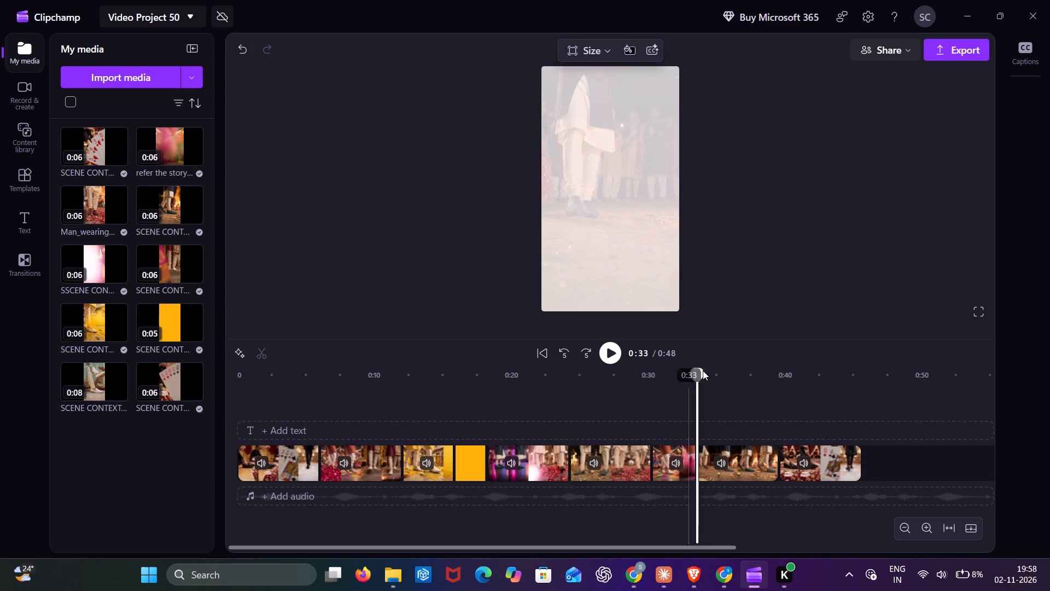
Move the opening card-game clip to the end of the timeline, after the last clip.
{"action": "left_click_drag", "start_coordinate": [695, 376], "coordinate": [232, 401]}
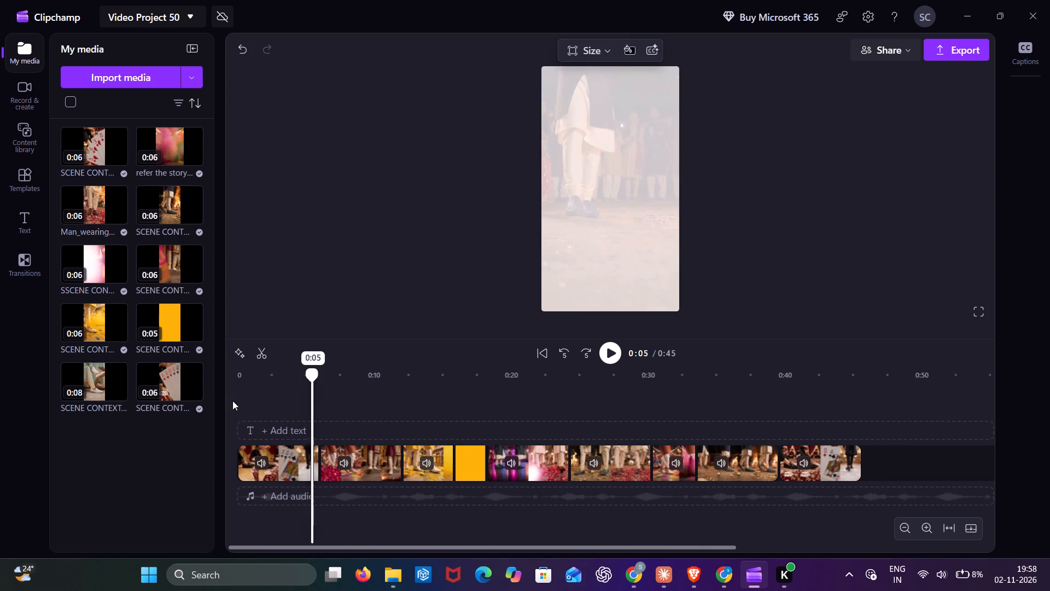
{"action": "left_click_drag", "start_coordinate": [232, 401], "coordinate": [195, 399]}
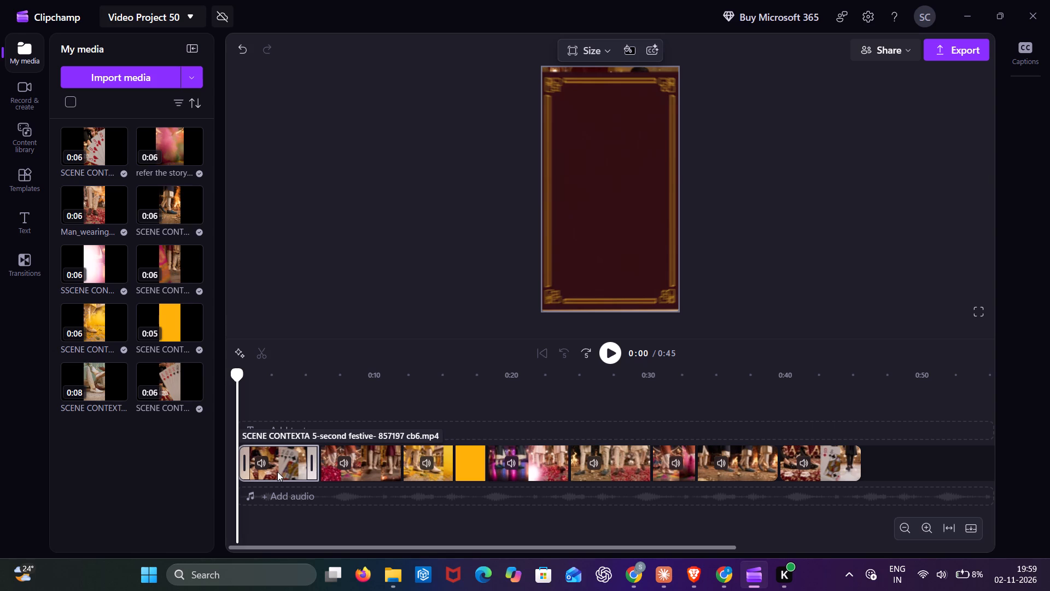
{"action": "left_click_drag", "start_coordinate": [278, 470], "coordinate": [722, 396]}
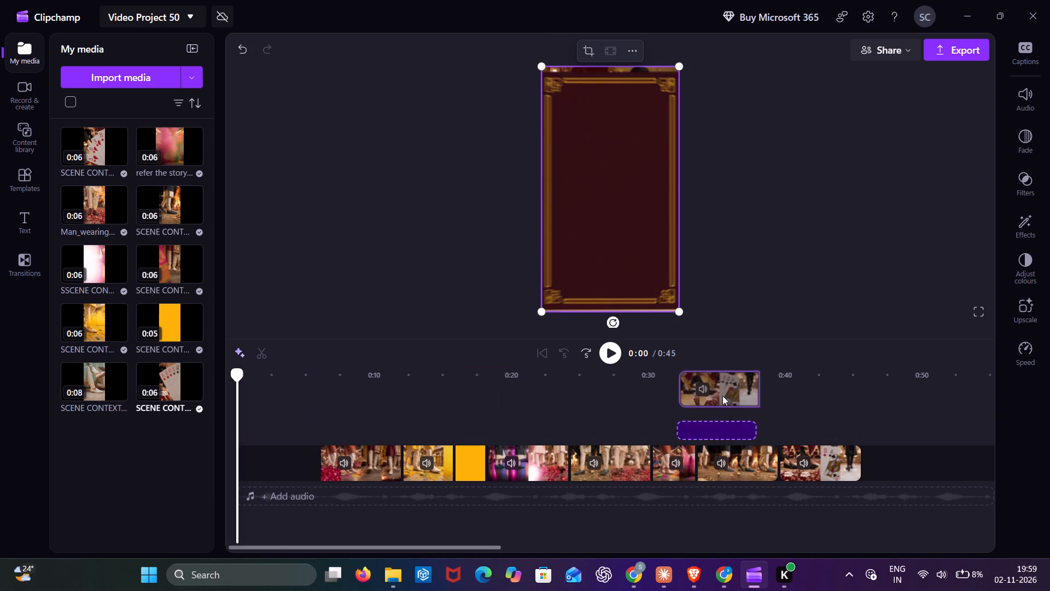
{"action": "left_click_drag", "start_coordinate": [722, 396], "coordinate": [926, 467]}
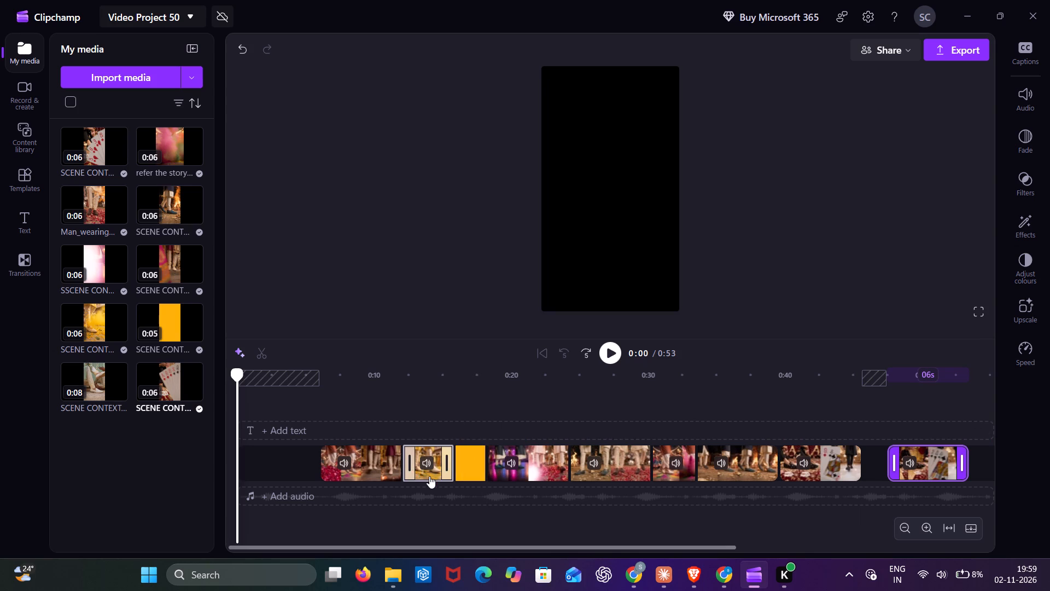
Move the yellow petal clip to the start of the timeline and place the plain orange clip directly after it.
{"action": "left_click_drag", "start_coordinate": [430, 476], "coordinate": [264, 462]}
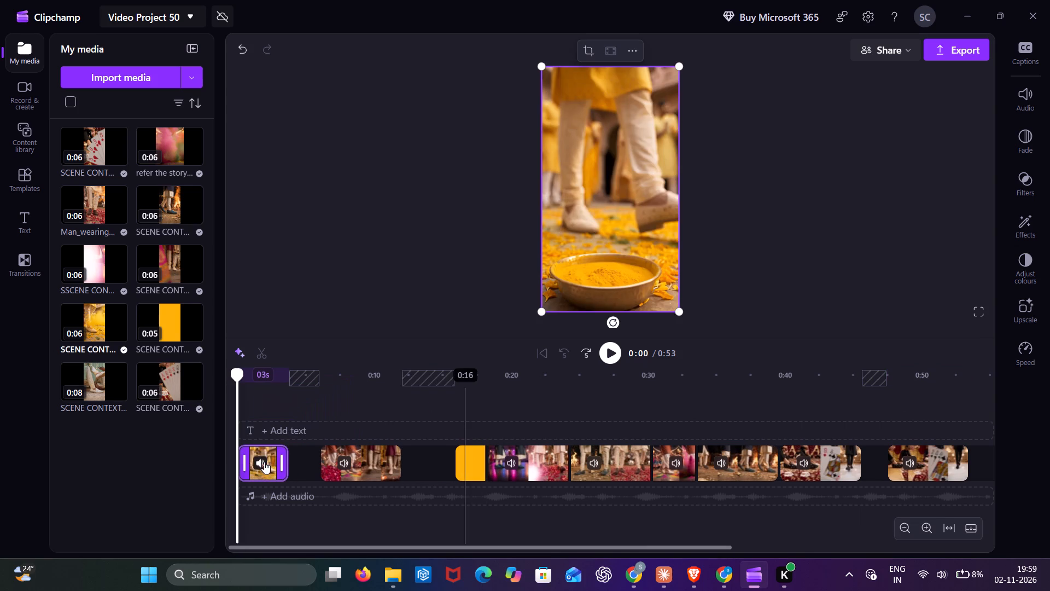
{"action": "left_click_drag", "start_coordinate": [469, 474], "coordinate": [307, 448]}
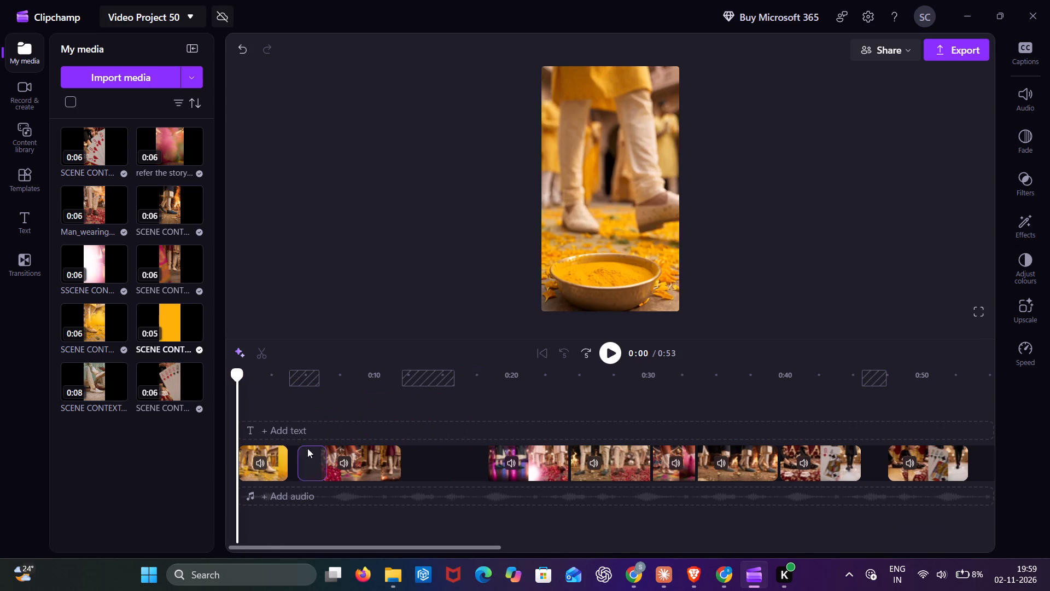
{"action": "left_click_drag", "start_coordinate": [307, 448], "coordinate": [304, 456]}
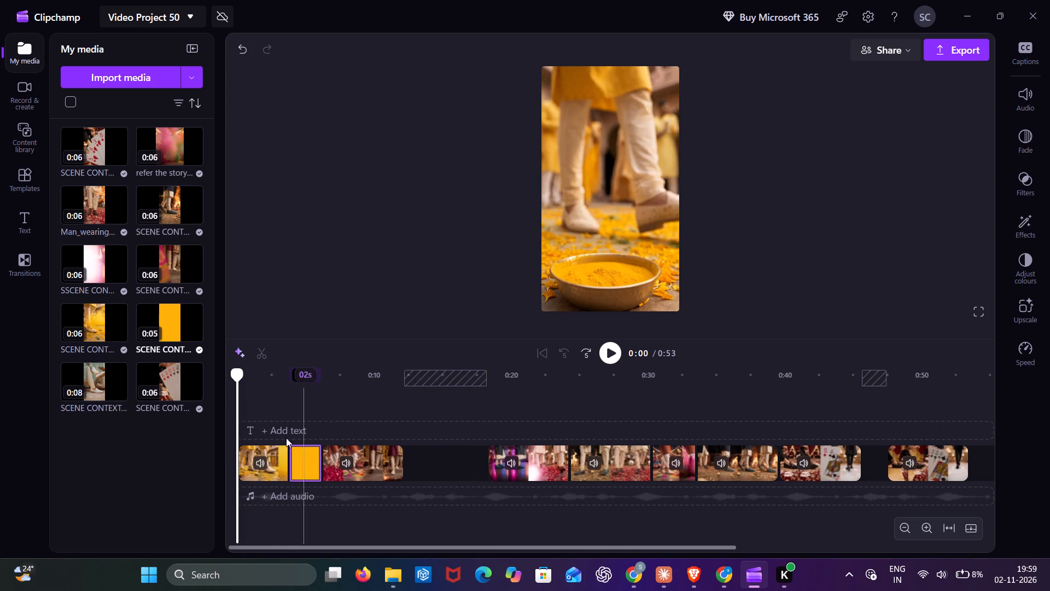
Review the transition from the yellow petal clip into the orange clip, between about 0:02 and 0:05.
{"action": "left_click", "coordinate": [269, 405]}
{"action": "left_click", "coordinate": [614, 356]}
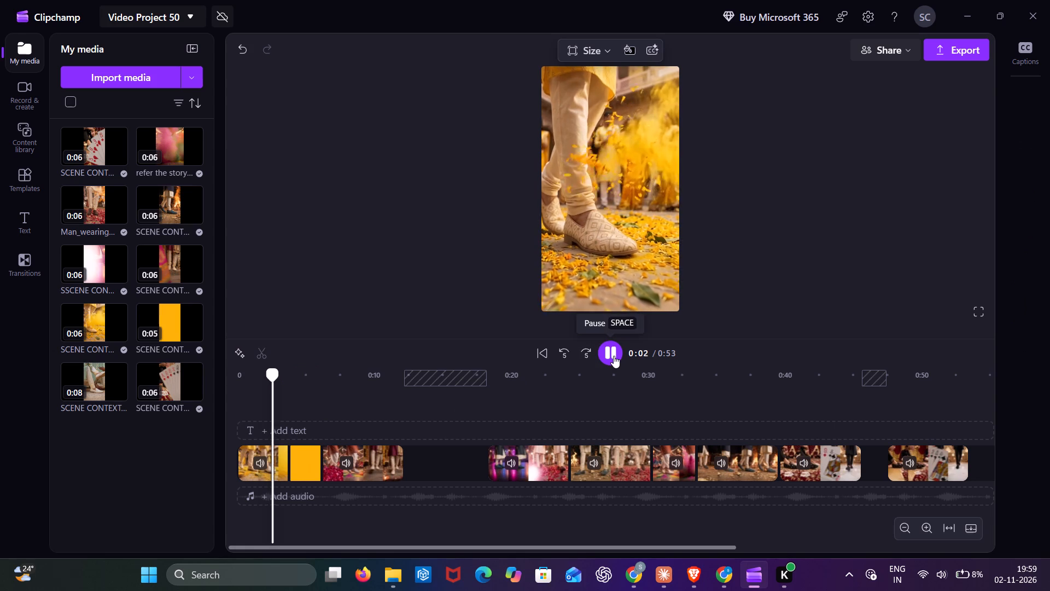
{"action": "left_click", "coordinate": [615, 356]}
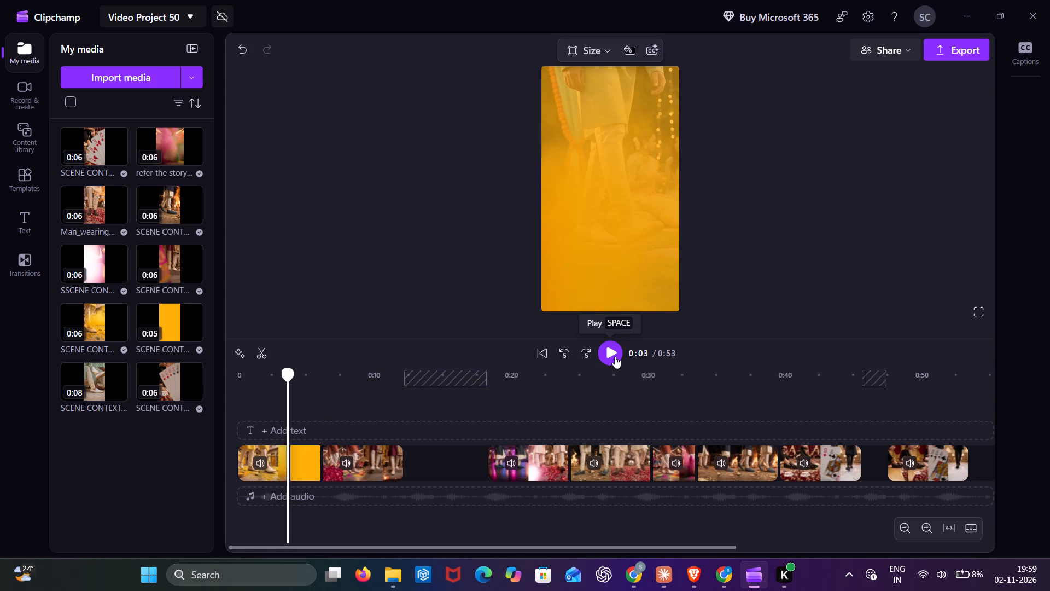
{"action": "double_click", "coordinate": [615, 356]}
{"action": "left_click", "coordinate": [615, 356]}
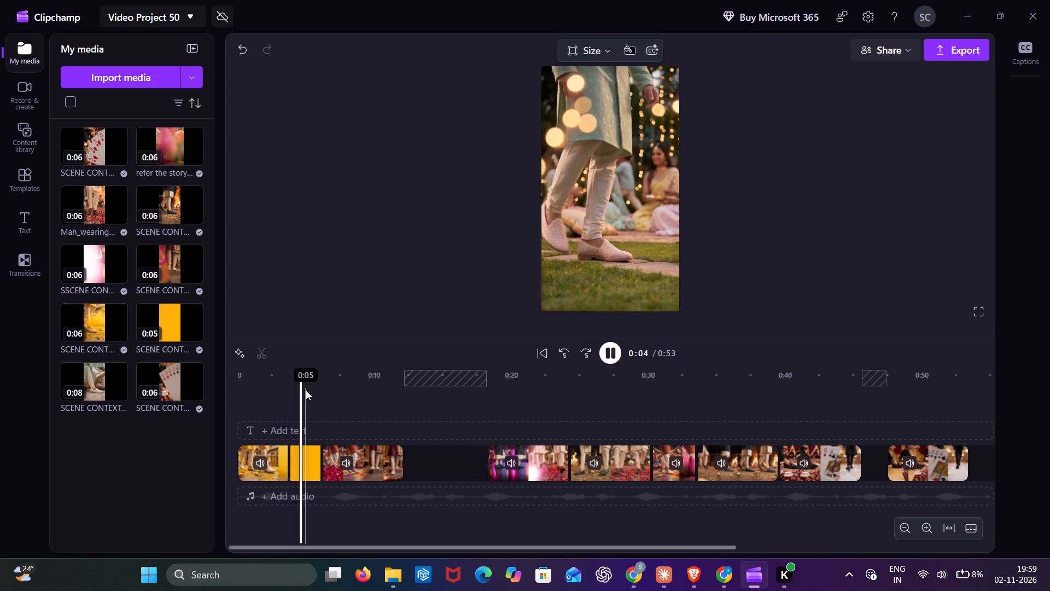
{"action": "left_click", "coordinate": [268, 390]}
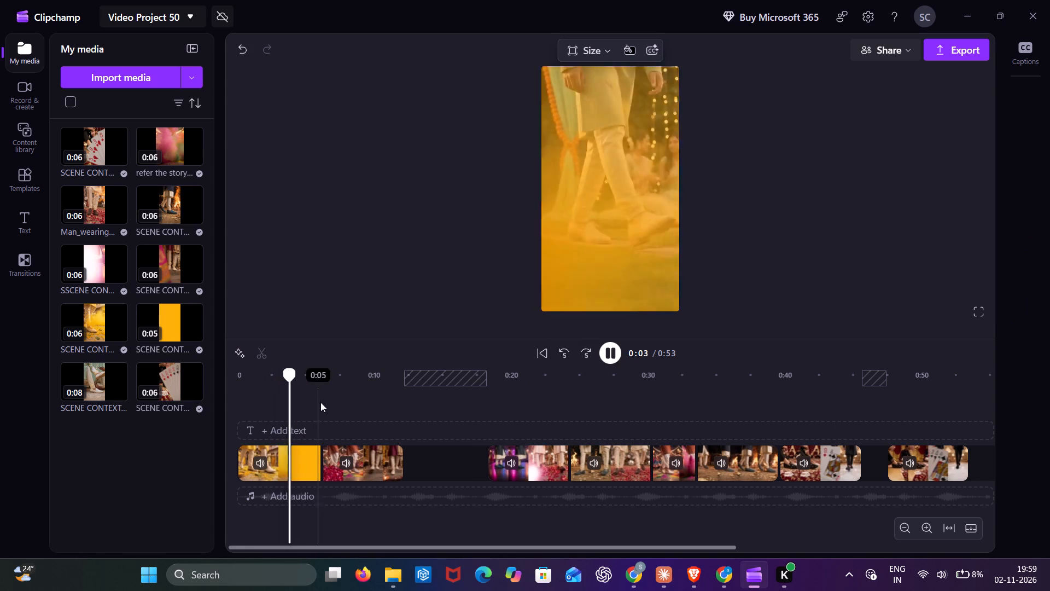
{"action": "left_click", "coordinate": [606, 354]}
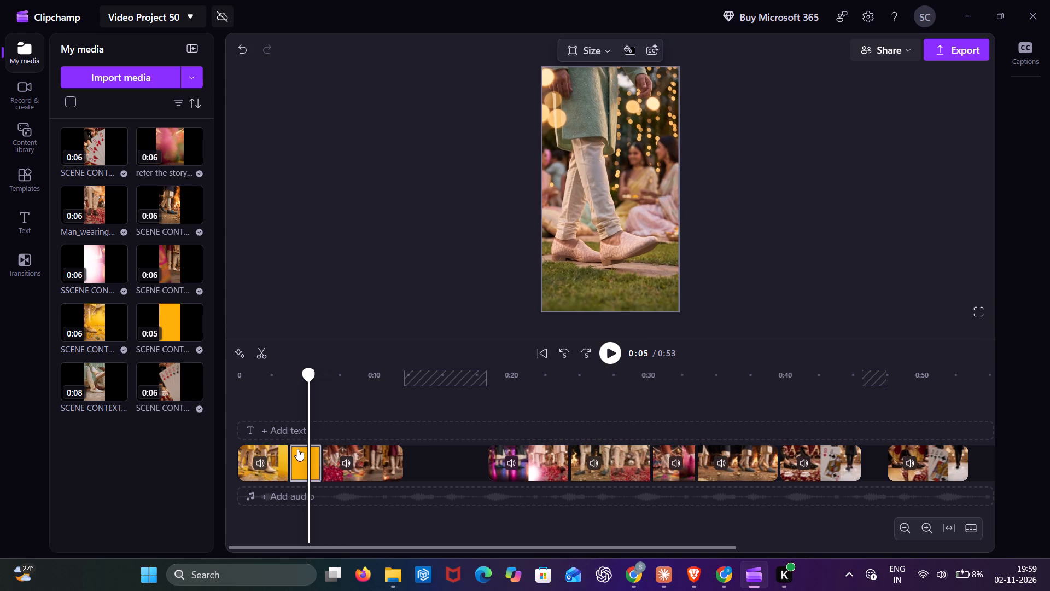
{"action": "left_click_drag", "start_coordinate": [311, 369], "coordinate": [291, 374]}
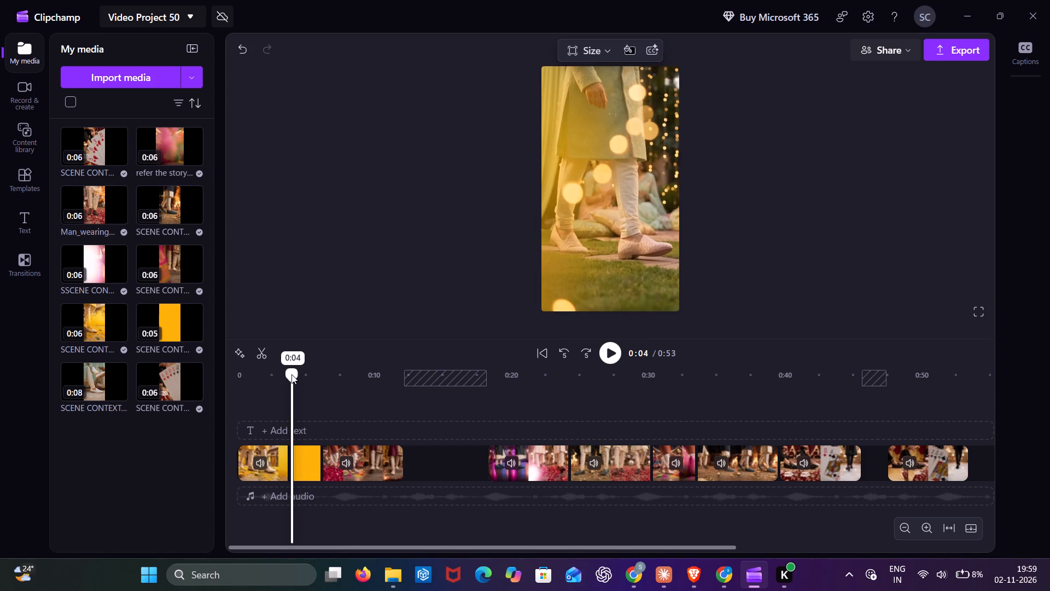
{"action": "left_click_drag", "start_coordinate": [291, 374], "coordinate": [291, 375]}
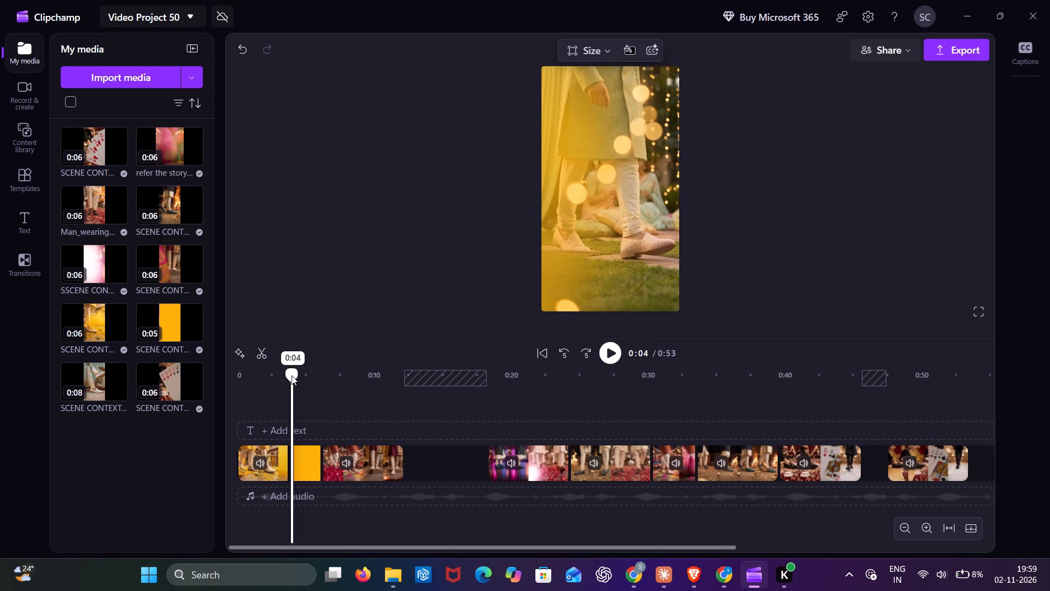
{"action": "left_click_drag", "start_coordinate": [291, 375], "coordinate": [291, 376]}
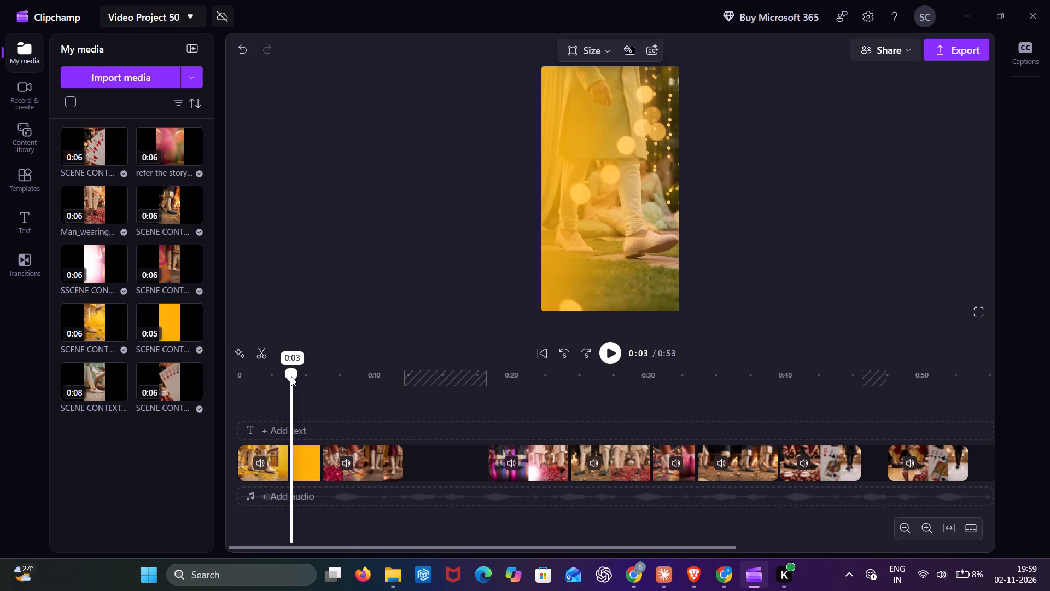
{"action": "left_click_drag", "start_coordinate": [291, 376], "coordinate": [292, 381]}
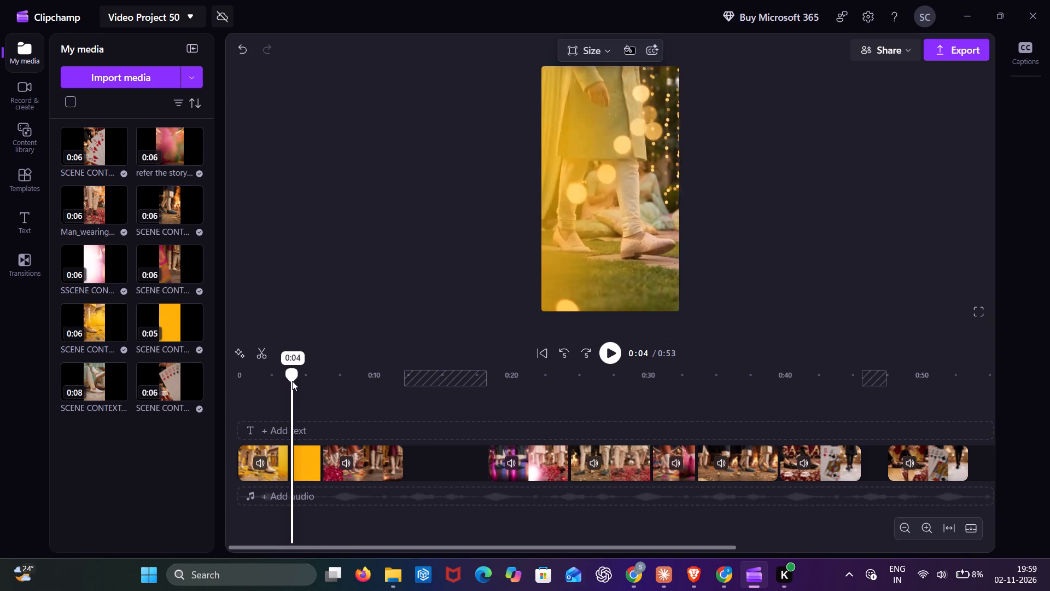
{"action": "left_click_drag", "start_coordinate": [292, 381], "coordinate": [286, 380]}
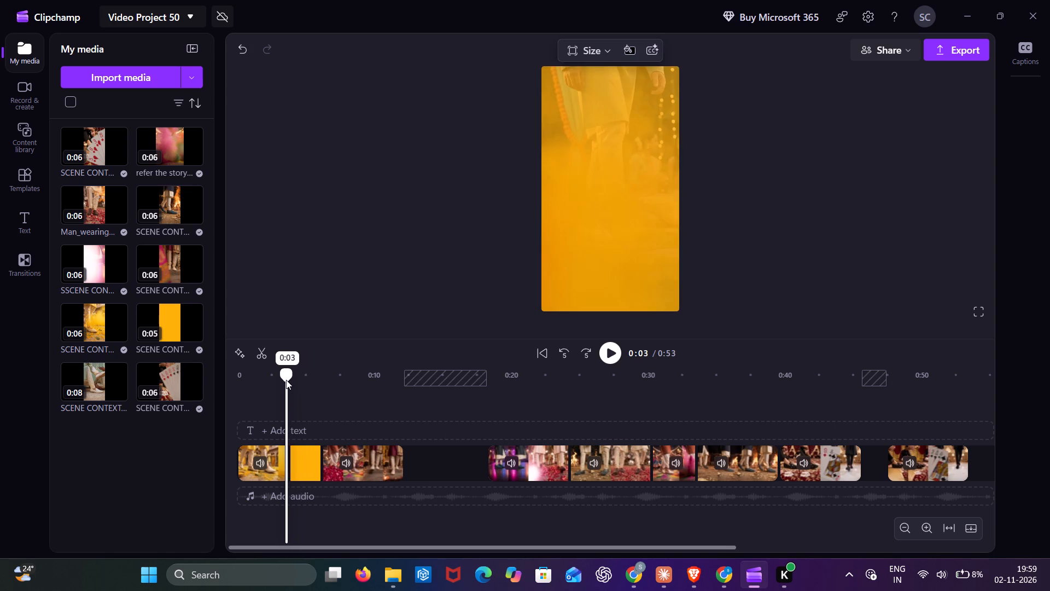
{"action": "left_click_drag", "start_coordinate": [286, 380], "coordinate": [272, 391]}
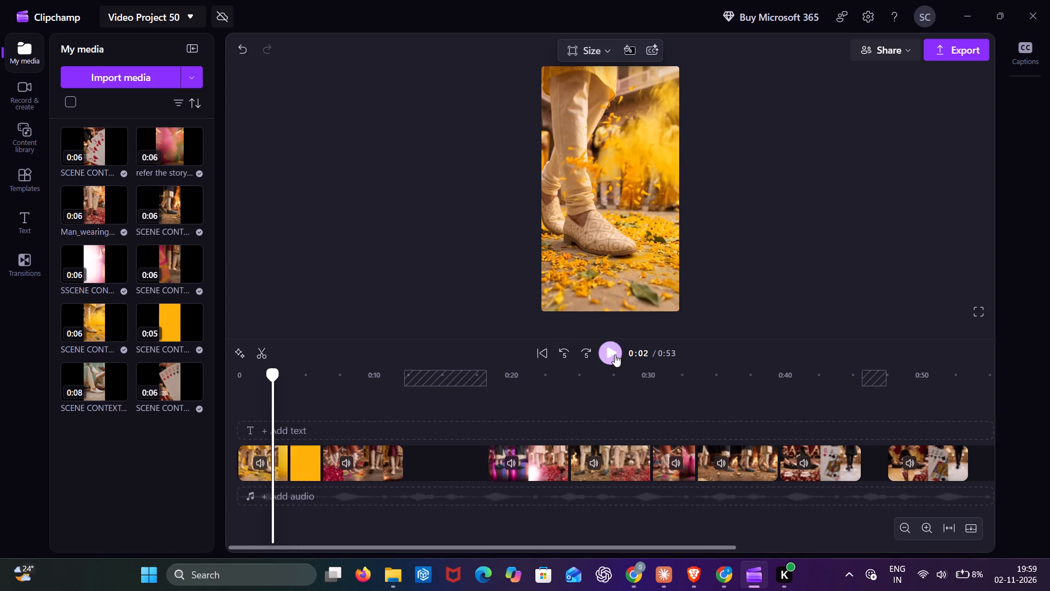
{"action": "left_click", "coordinate": [614, 359]}
{"action": "left_click", "coordinate": [614, 359]}
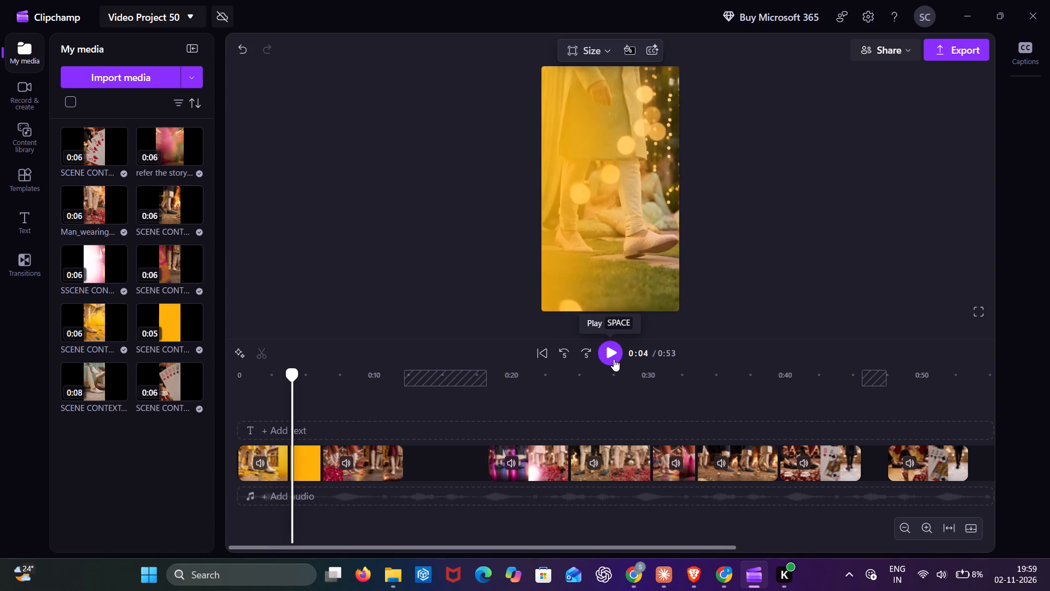
{"action": "left_click", "coordinate": [614, 359]}
{"action": "left_click", "coordinate": [614, 359]}
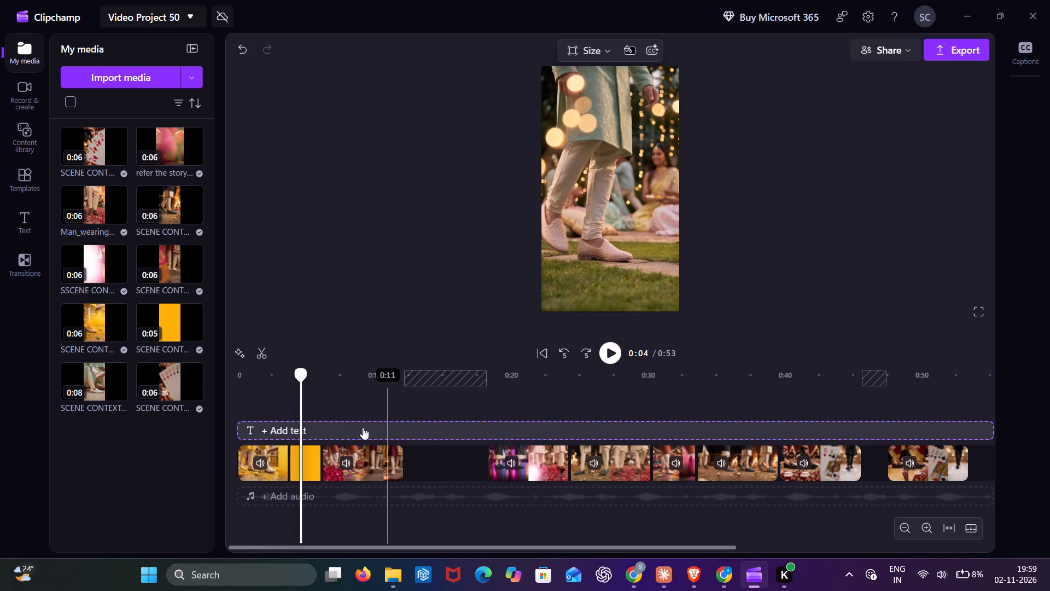
{"action": "left_click_drag", "start_coordinate": [301, 375], "coordinate": [286, 377]}
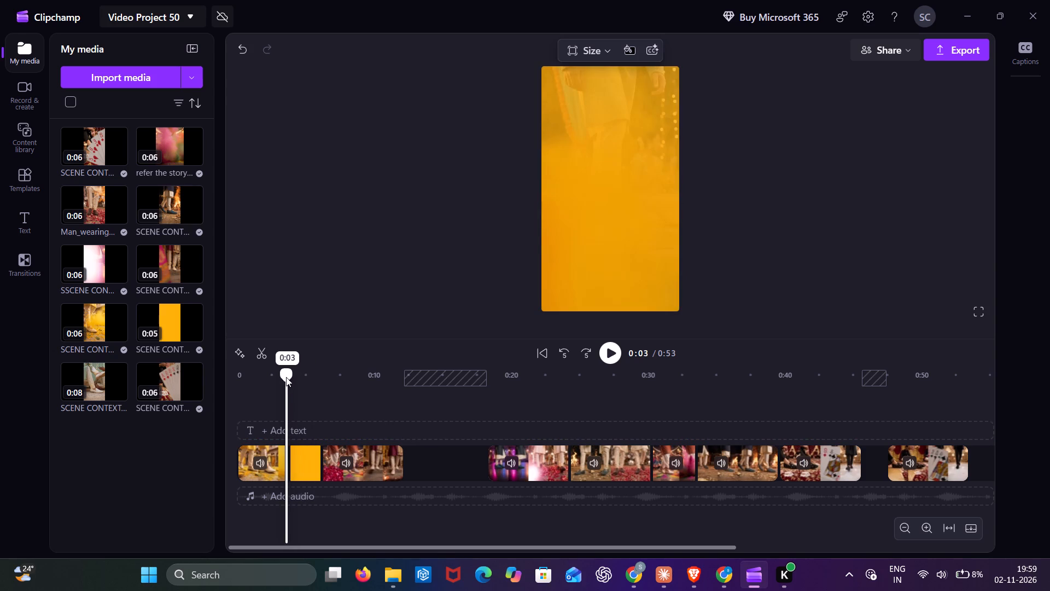
{"action": "left_click_drag", "start_coordinate": [286, 377], "coordinate": [290, 377]}
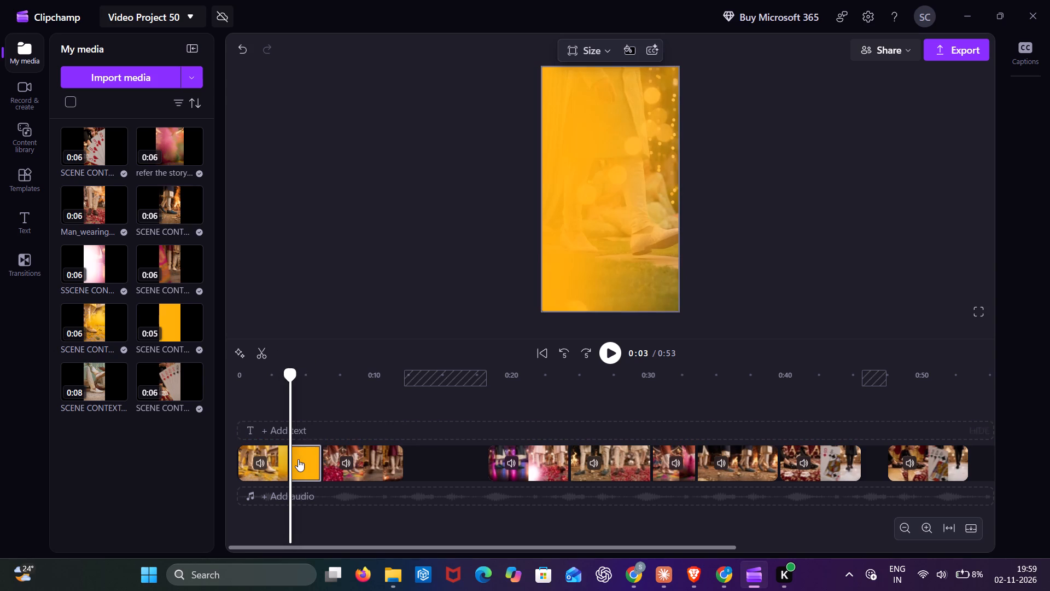
Split the orange clip close to its start, at about 0:03, just before the garden walk appears.
{"action": "left_click", "coordinate": [298, 460]}
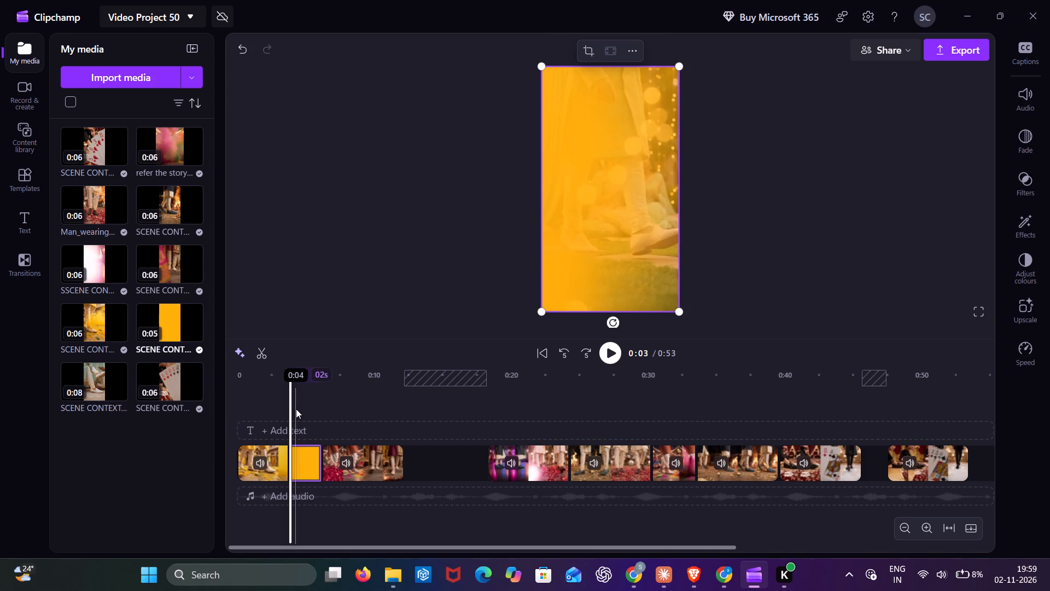
{"action": "key", "text": "s"}
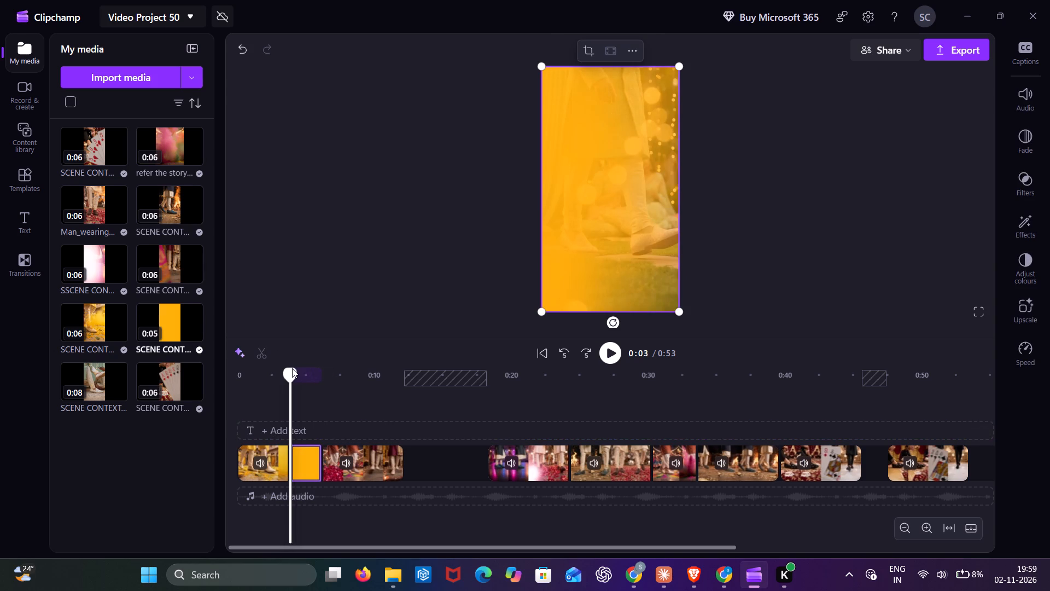
{"action": "left_click", "coordinate": [292, 368]}
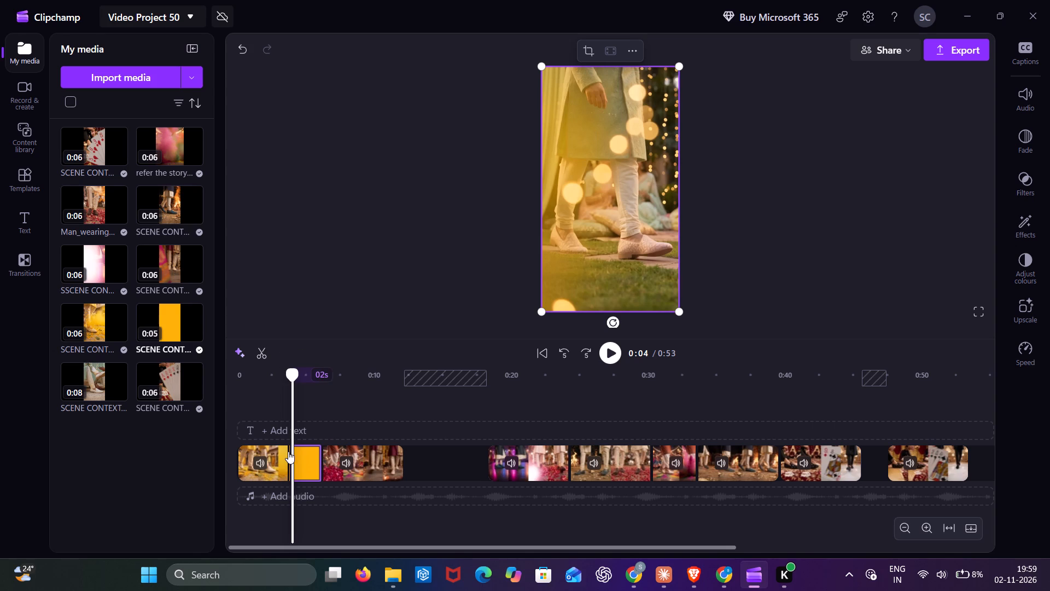
{"action": "left_click", "coordinate": [290, 454]}
{"action": "left_click_drag", "start_coordinate": [294, 383], "coordinate": [345, 393]}
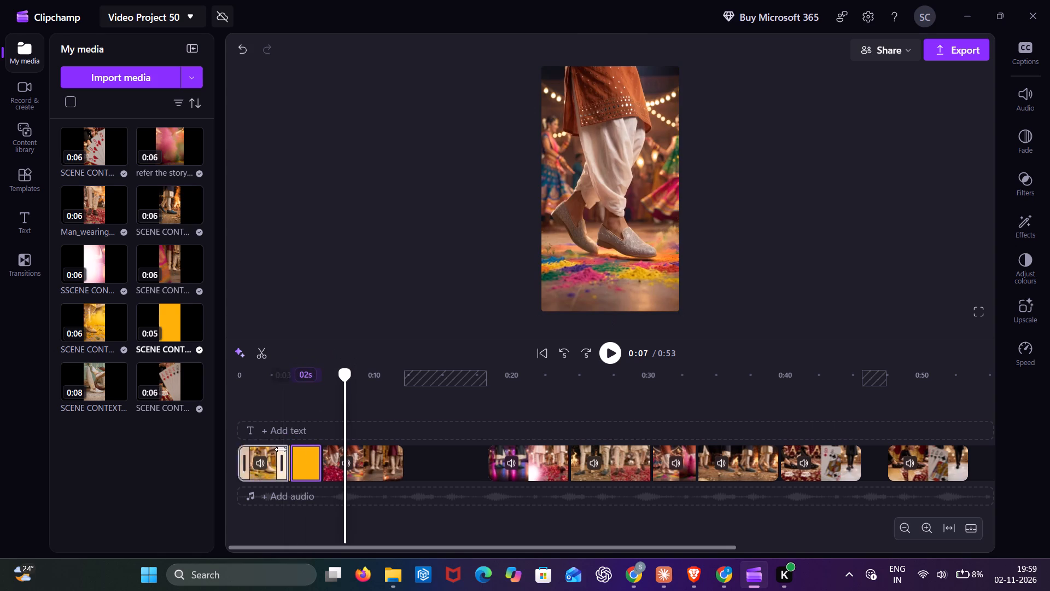
Move the yellow petal clip and the orange clip to a track above, over the empty gap before 0:18.
{"action": "left_click_drag", "start_coordinate": [267, 453], "coordinate": [395, 415]}
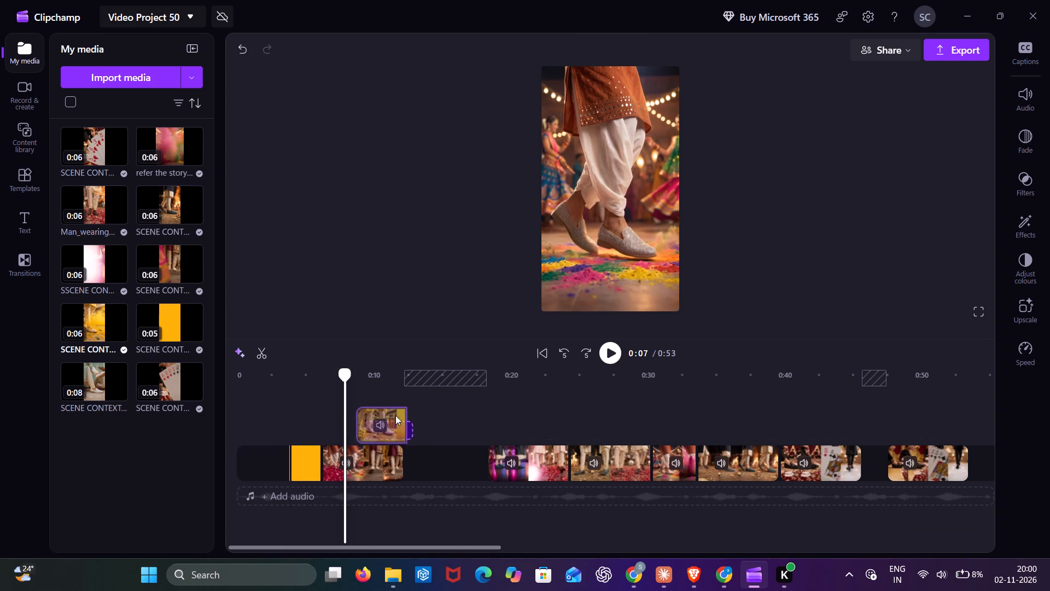
{"action": "left_click_drag", "start_coordinate": [395, 415], "coordinate": [440, 416]}
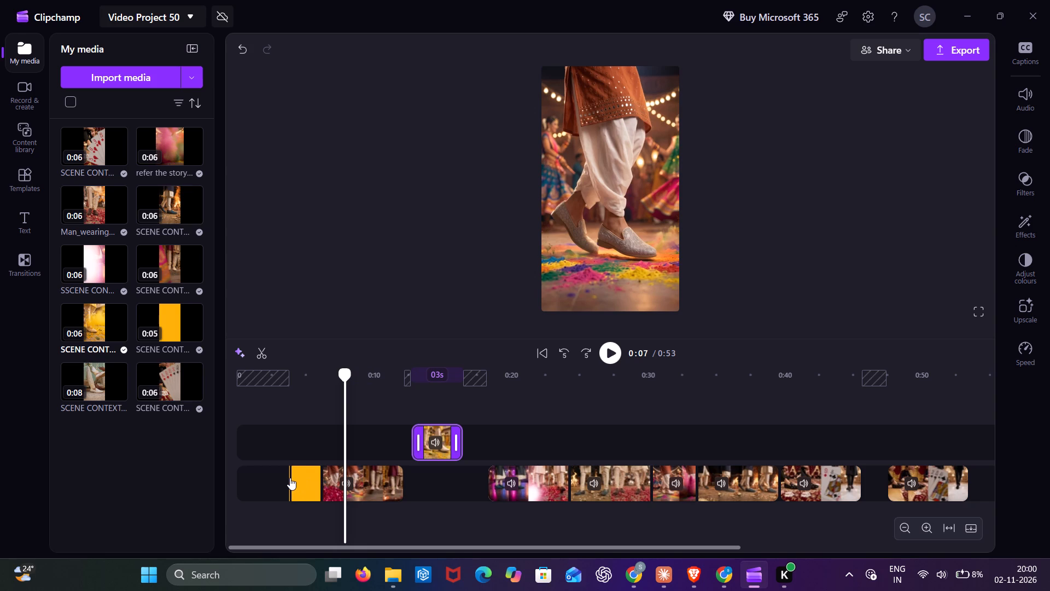
{"action": "left_click", "coordinate": [289, 478]}
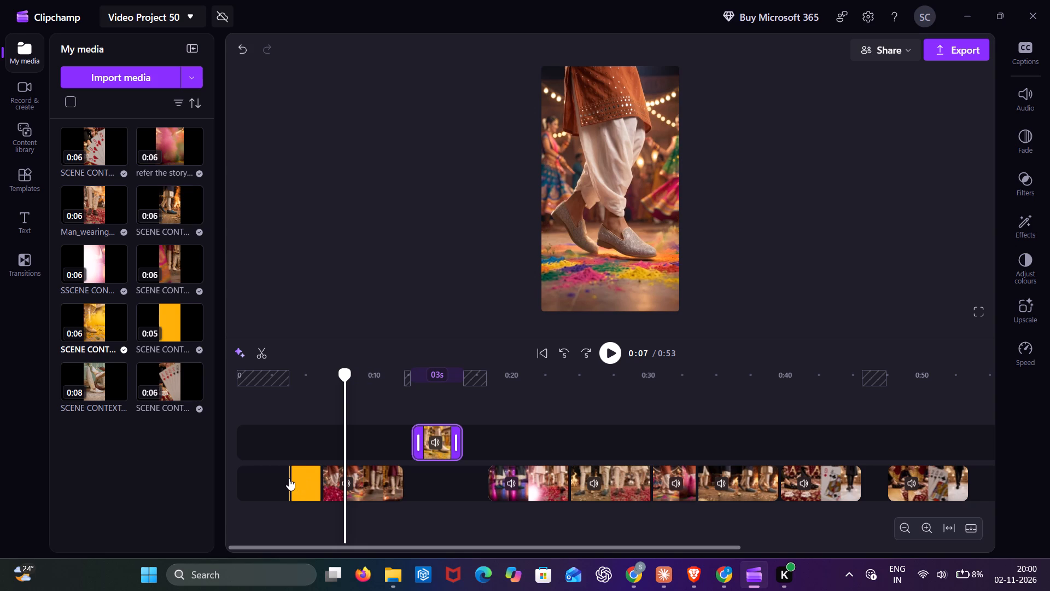
{"action": "left_click", "coordinate": [289, 479]}
{"action": "left_click_drag", "start_coordinate": [303, 483], "coordinate": [415, 439]}
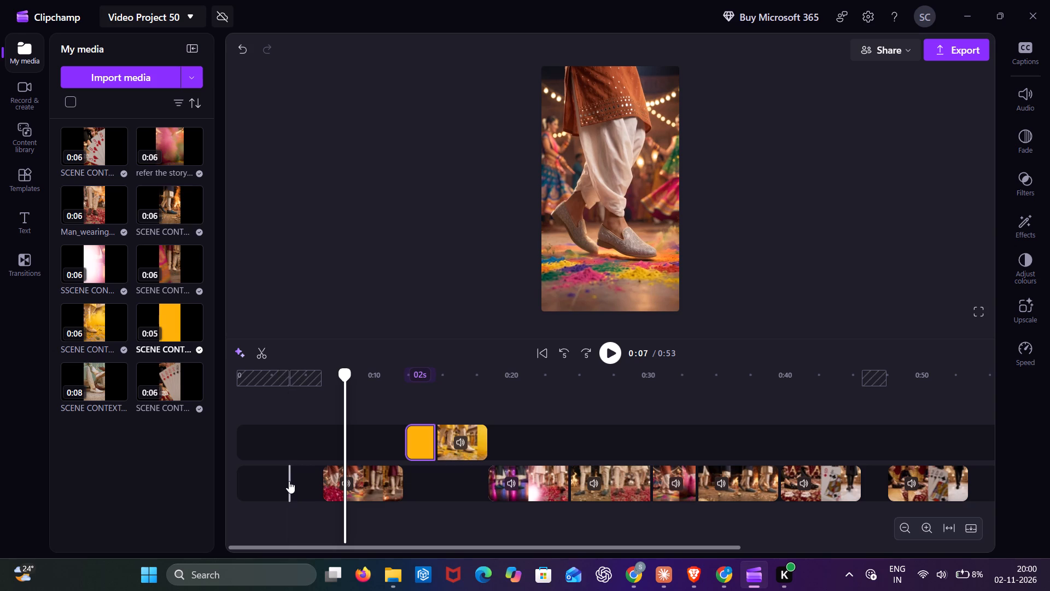
Delete the thin orange sliver left on the main track at about 0:04.
{"action": "left_click", "coordinate": [289, 481]}
{"action": "key", "text": "Insert"}
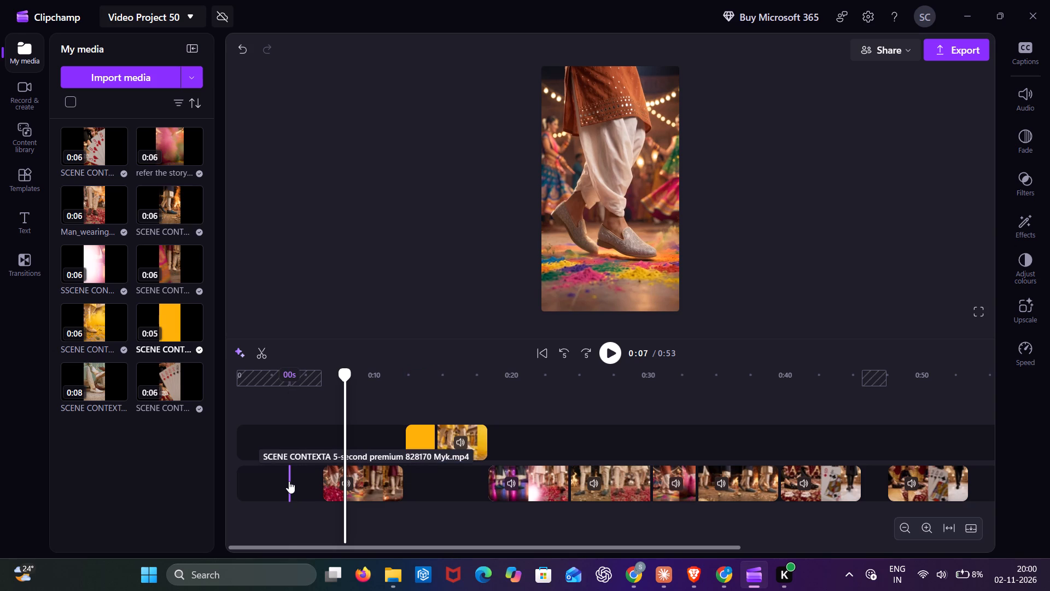
{"action": "left_click", "coordinate": [289, 481]}
{"action": "key", "text": "Delete"}
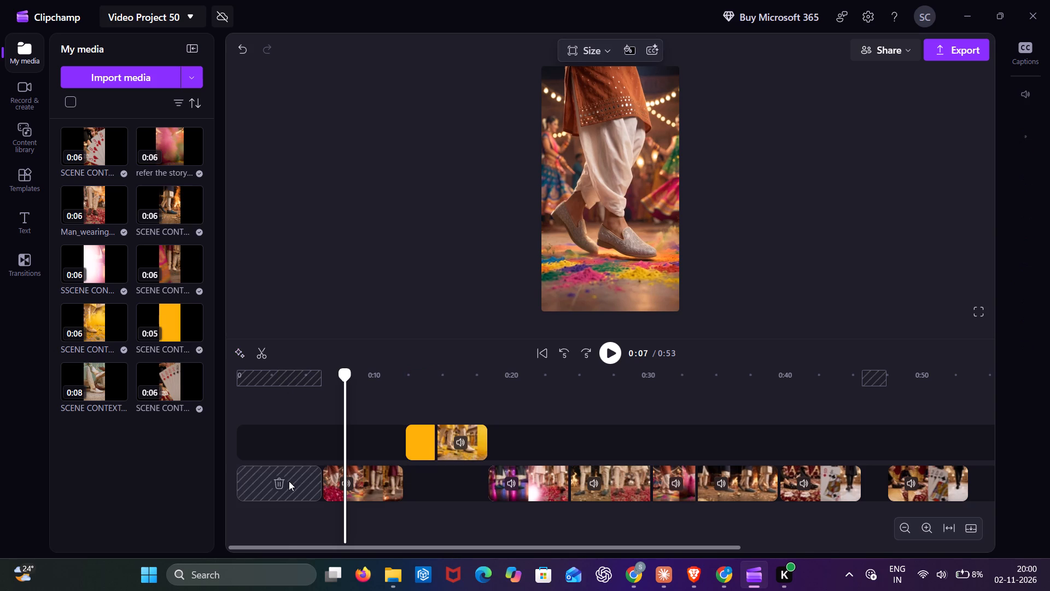
Return the yellow petal clip to the start of the main track and place the trimmed orange clip directly after it.
{"action": "left_click_drag", "start_coordinate": [464, 453], "coordinate": [258, 489]}
{"action": "left_click_drag", "start_coordinate": [418, 448], "coordinate": [304, 486]}
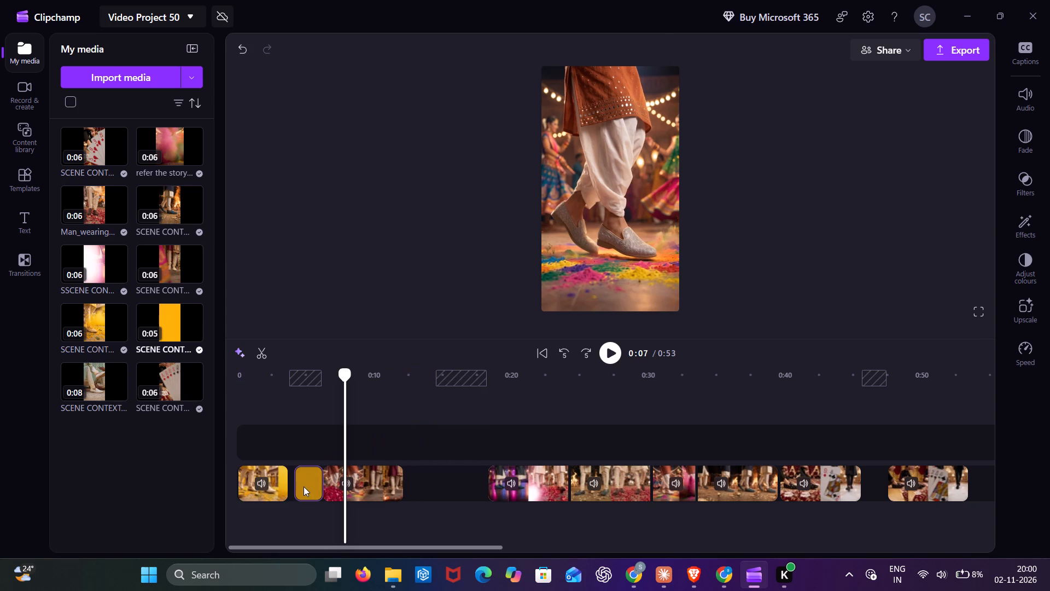
{"action": "left_click_drag", "start_coordinate": [304, 486], "coordinate": [300, 486]}
Play the sequence from the start through the petal, garden walk and festive steps scenes to check their transitions.
{"action": "left_click_drag", "start_coordinate": [346, 375], "coordinate": [220, 392]}
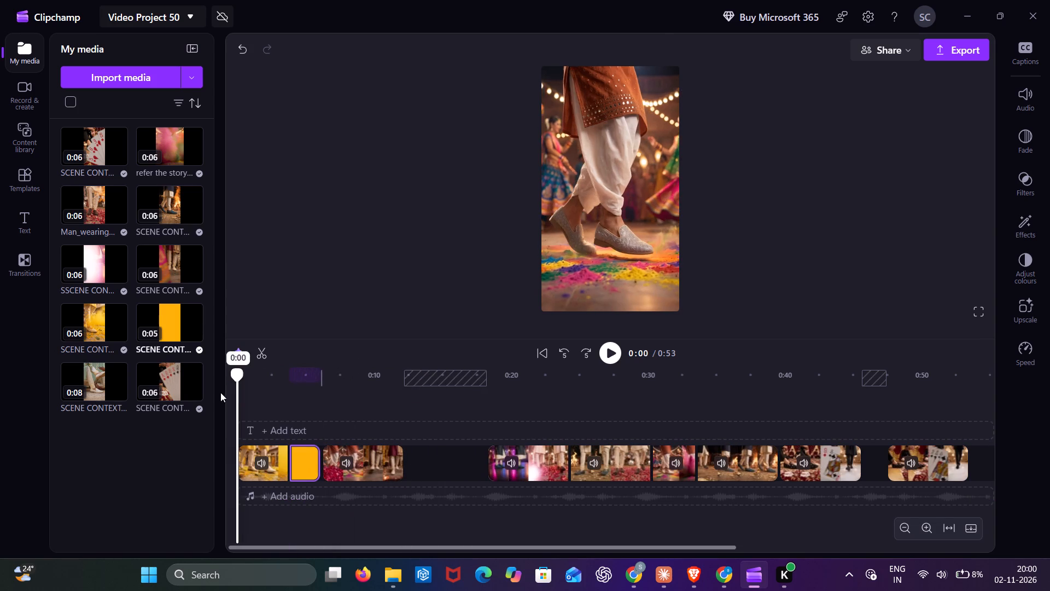
{"action": "left_click_drag", "start_coordinate": [220, 392], "coordinate": [220, 392]}
{"action": "left_click", "coordinate": [616, 357]}
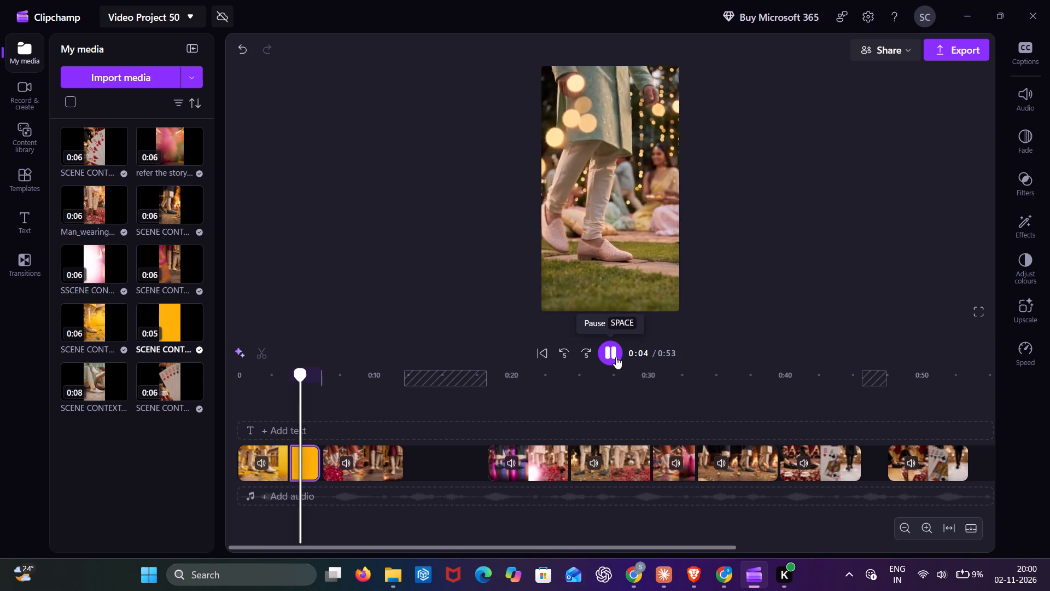
{"action": "left_click", "coordinate": [616, 357]}
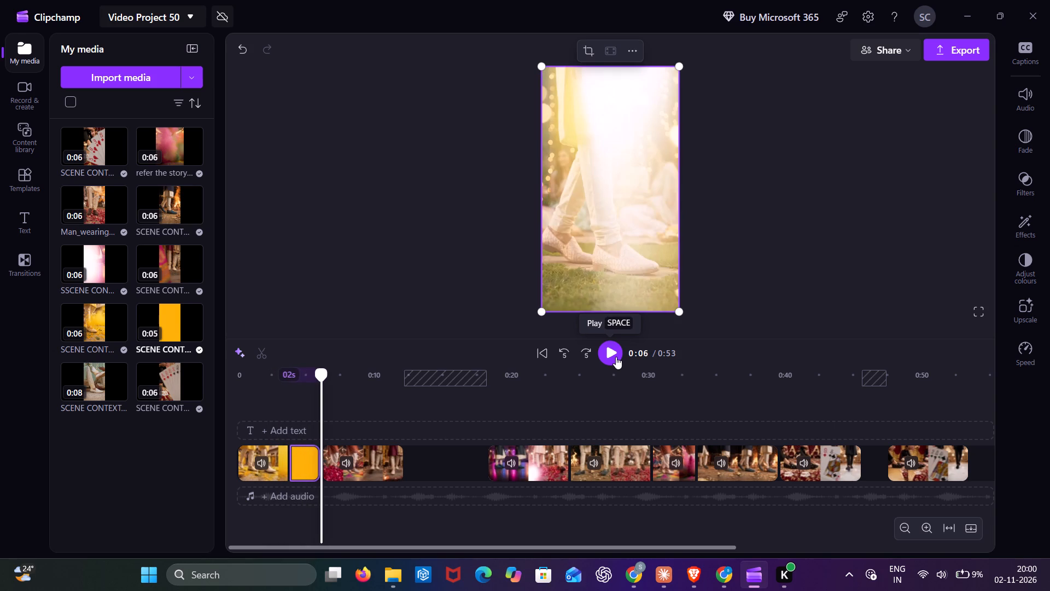
{"action": "left_click", "coordinate": [616, 357]}
{"action": "left_click", "coordinate": [616, 357]}
{"action": "left_click", "coordinate": [616, 357]}
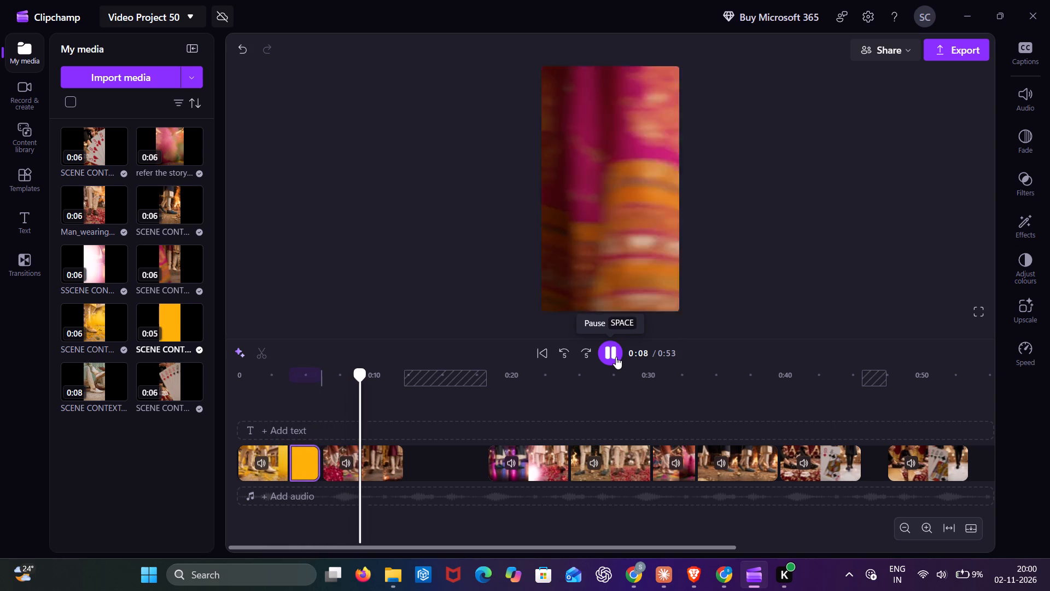
{"action": "left_click", "coordinate": [616, 357]}
{"action": "left_click", "coordinate": [616, 357]}
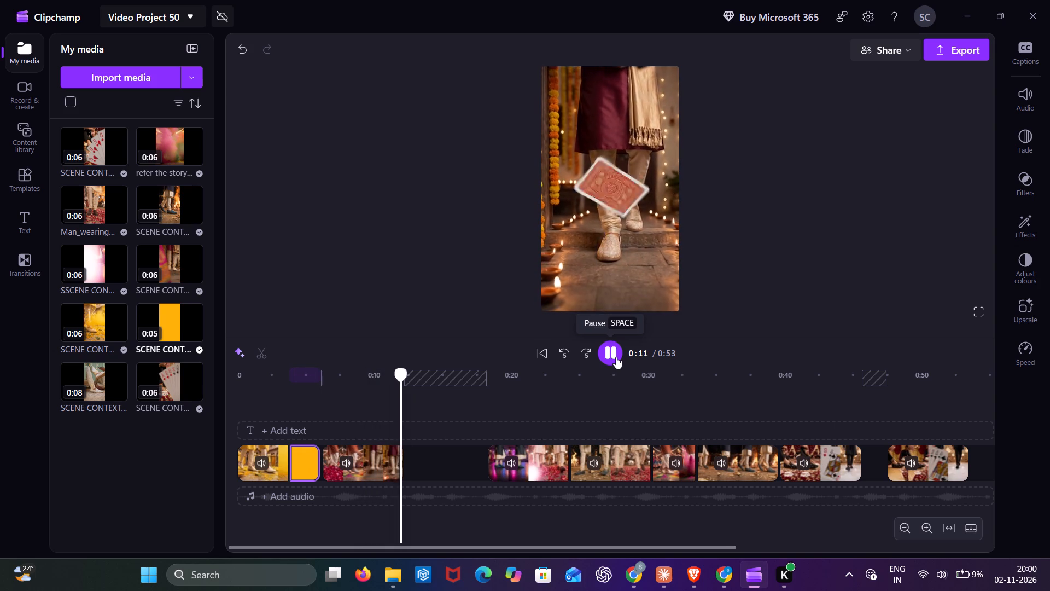
{"action": "left_click", "coordinate": [616, 357]}
{"action": "left_click_drag", "start_coordinate": [414, 378], "coordinate": [378, 392]}
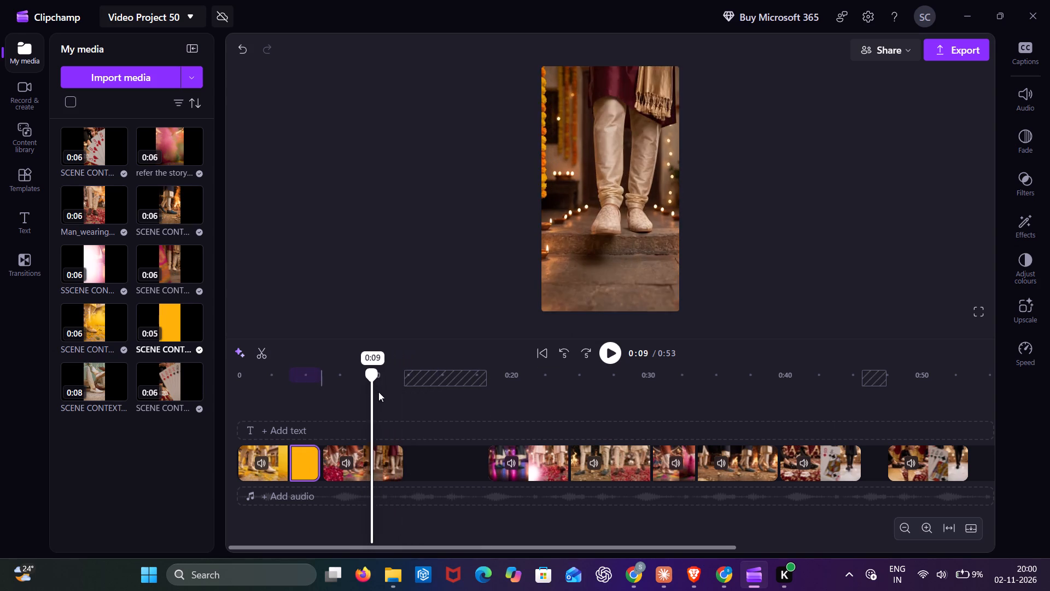
Review the footage around the festive steps scene and remove the empty gap following it on the main track, from about 0:12 to 0:18.
{"action": "left_click_drag", "start_coordinate": [378, 392], "coordinate": [357, 395]}
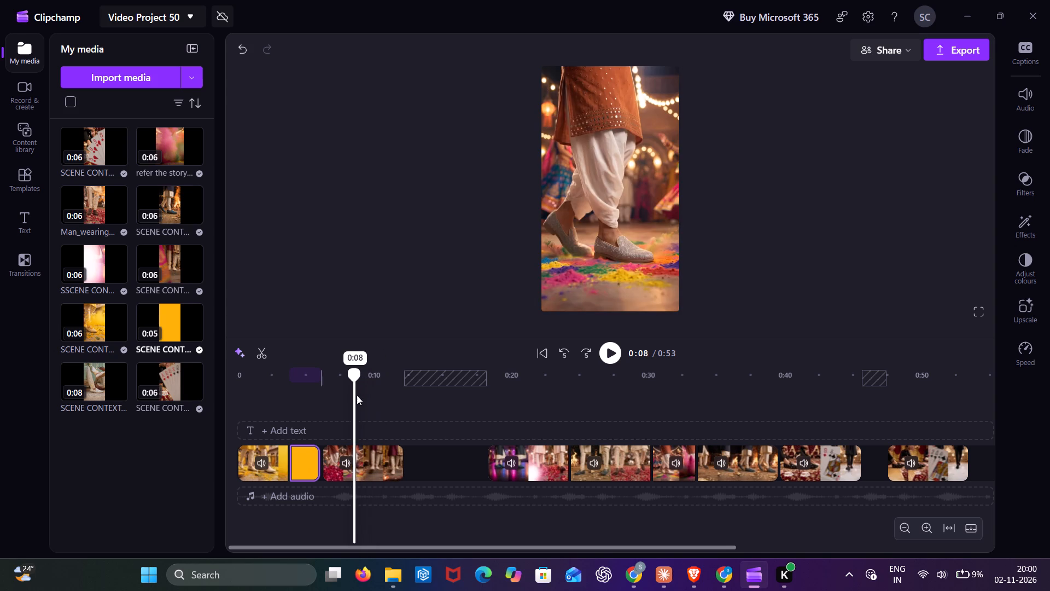
{"action": "left_click_drag", "start_coordinate": [357, 395], "coordinate": [373, 398]}
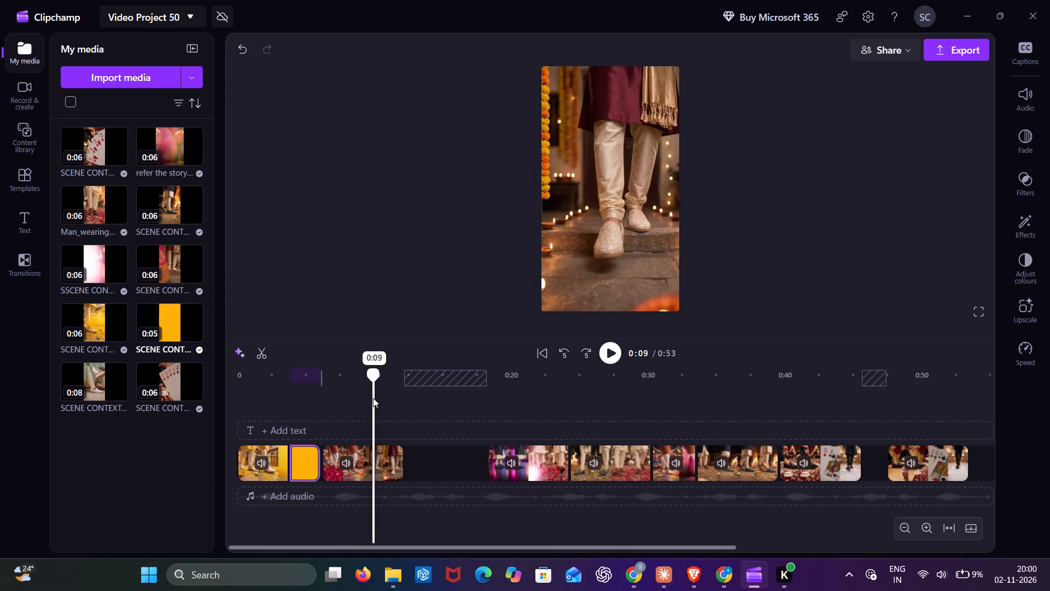
{"action": "left_click_drag", "start_coordinate": [373, 398], "coordinate": [377, 399]}
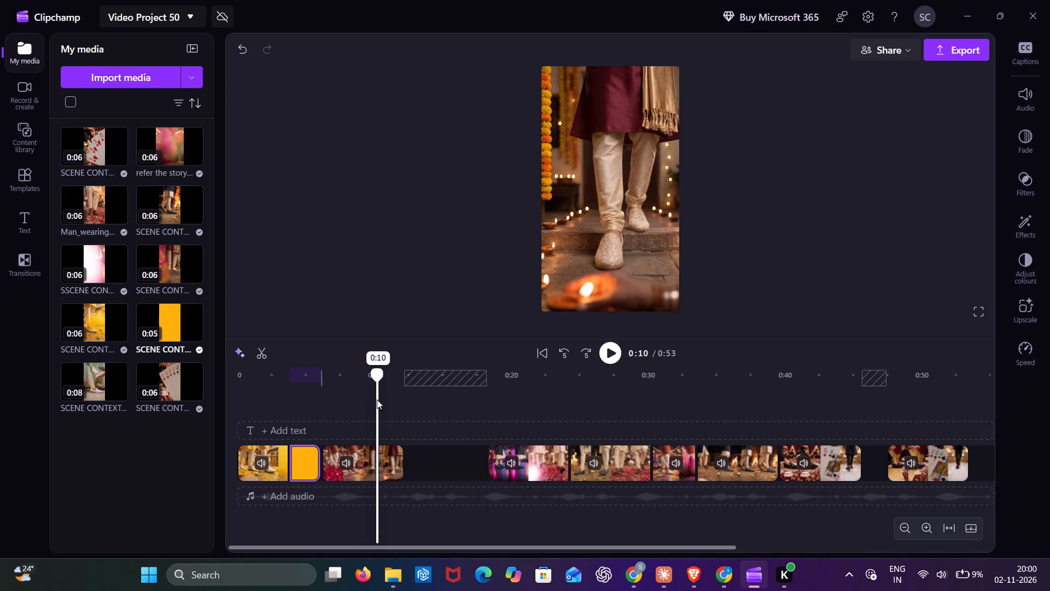
{"action": "left_click_drag", "start_coordinate": [377, 399], "coordinate": [404, 407]}
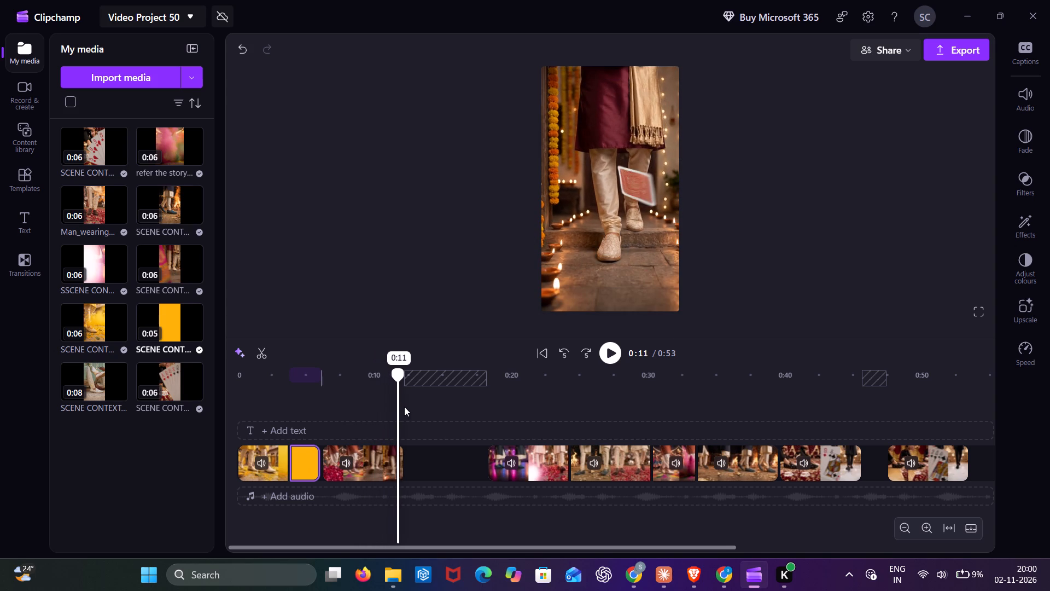
{"action": "left_click_drag", "start_coordinate": [404, 407], "coordinate": [495, 430]}
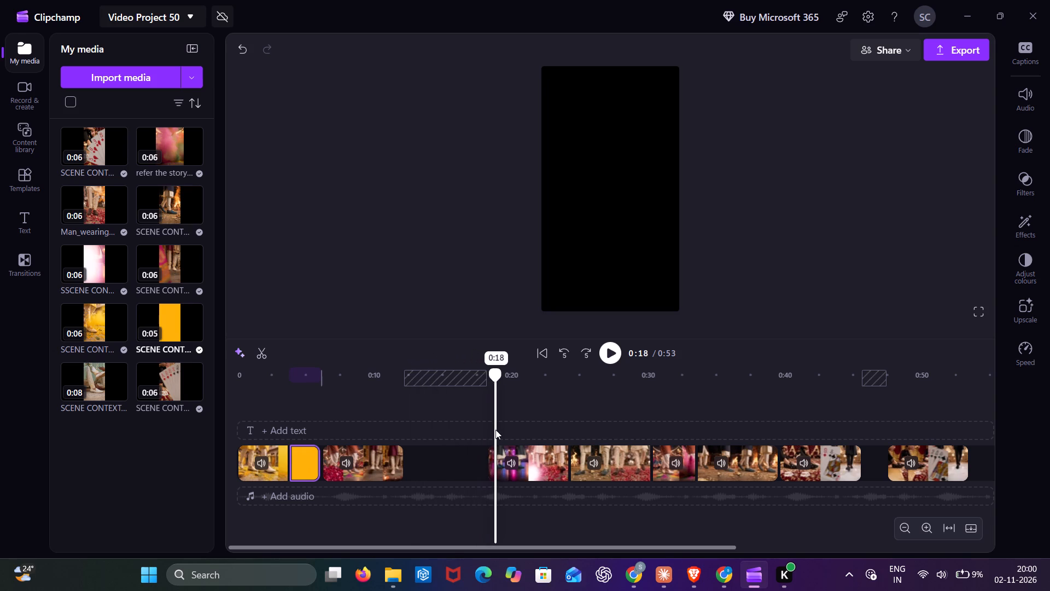
{"action": "left_click_drag", "start_coordinate": [495, 430], "coordinate": [522, 434]}
{"action": "left_click", "coordinate": [443, 451]}
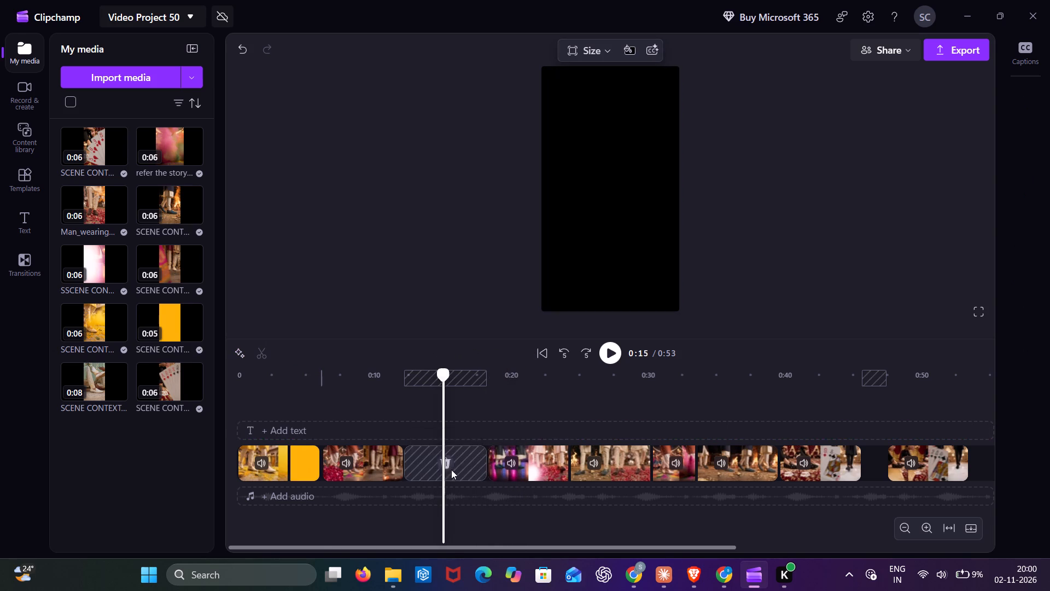
{"action": "left_click", "coordinate": [451, 470]}
{"action": "left_click", "coordinate": [443, 468]}
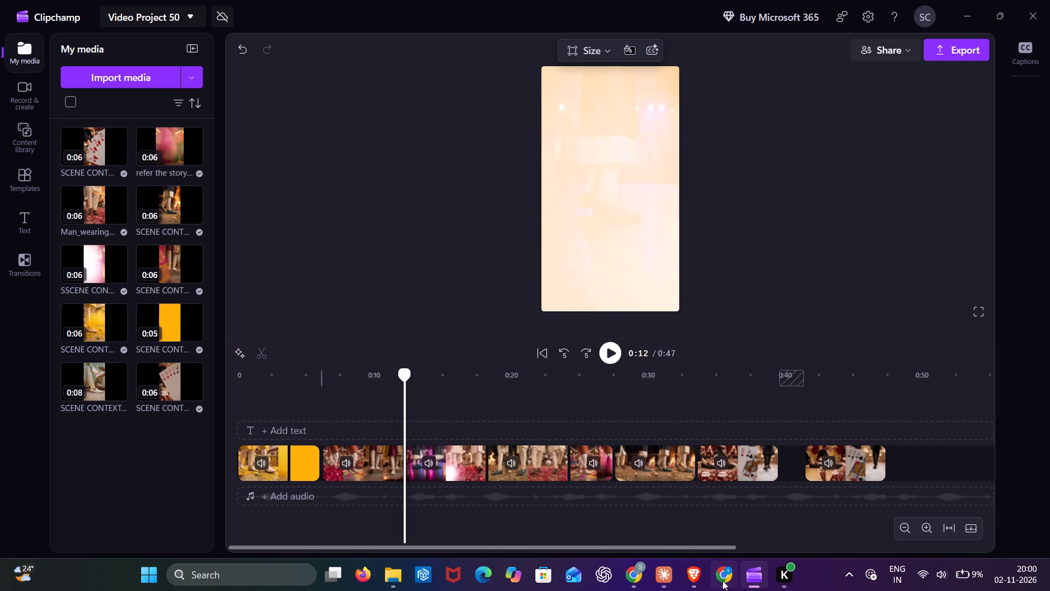
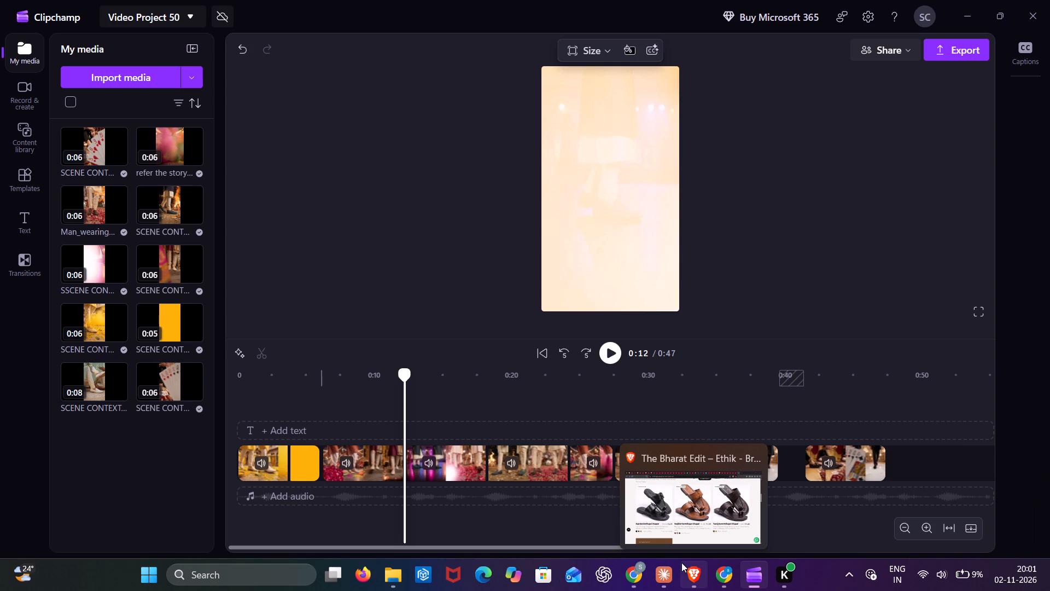
Switch to the Adobe Firefly Generations page in the browser with the generated playing-card video and its shoe references.
{"action": "left_click", "coordinate": [647, 570]}
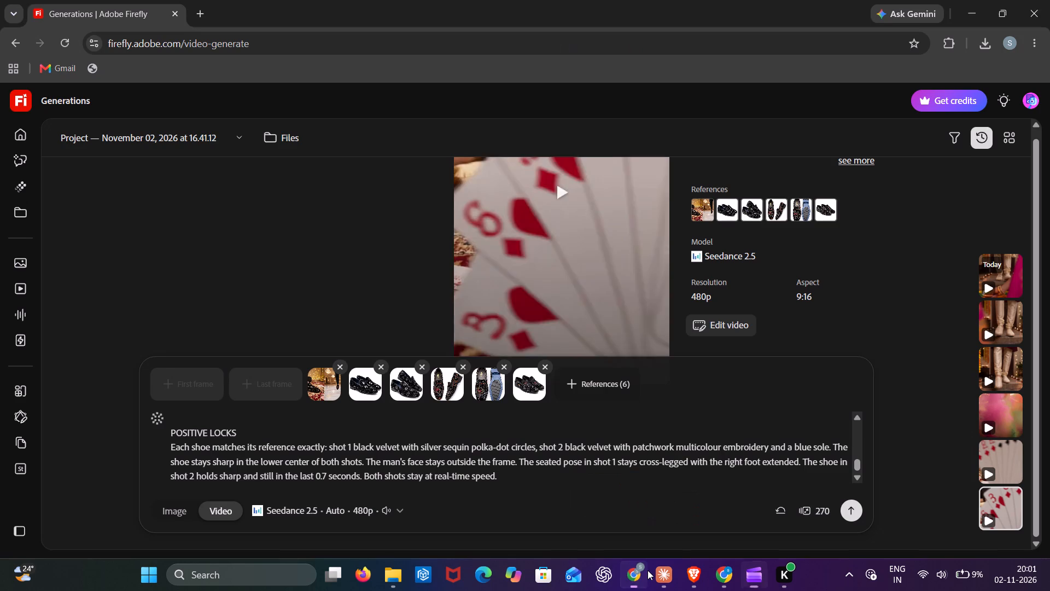
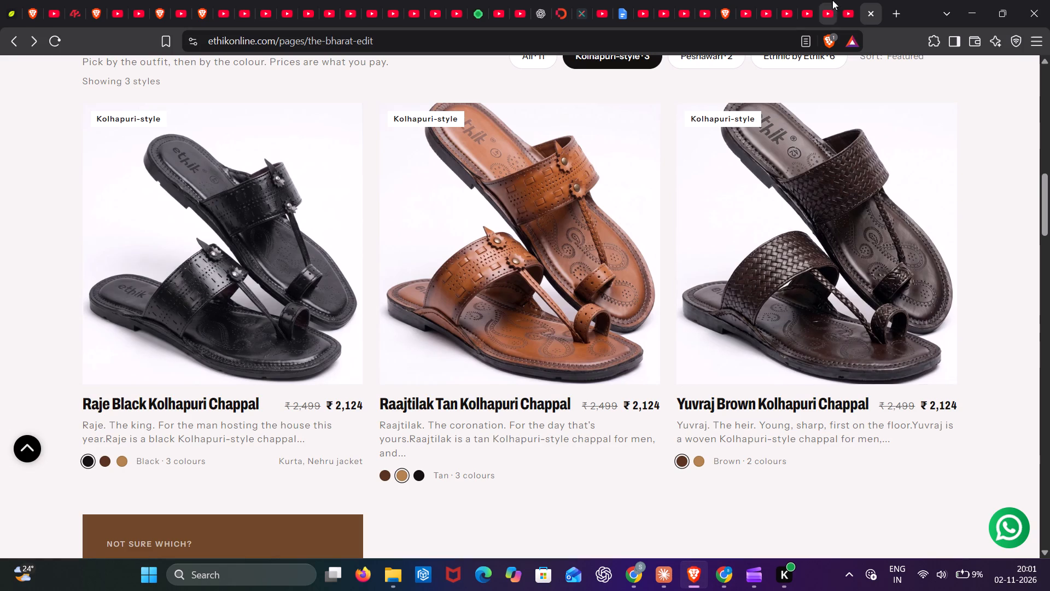
Switch to the FARAAR video on YouTube and watch it from about 18:59 at 2x speed.
{"action": "left_click", "coordinate": [846, 0]}
{"action": "left_click", "coordinate": [605, 222]}
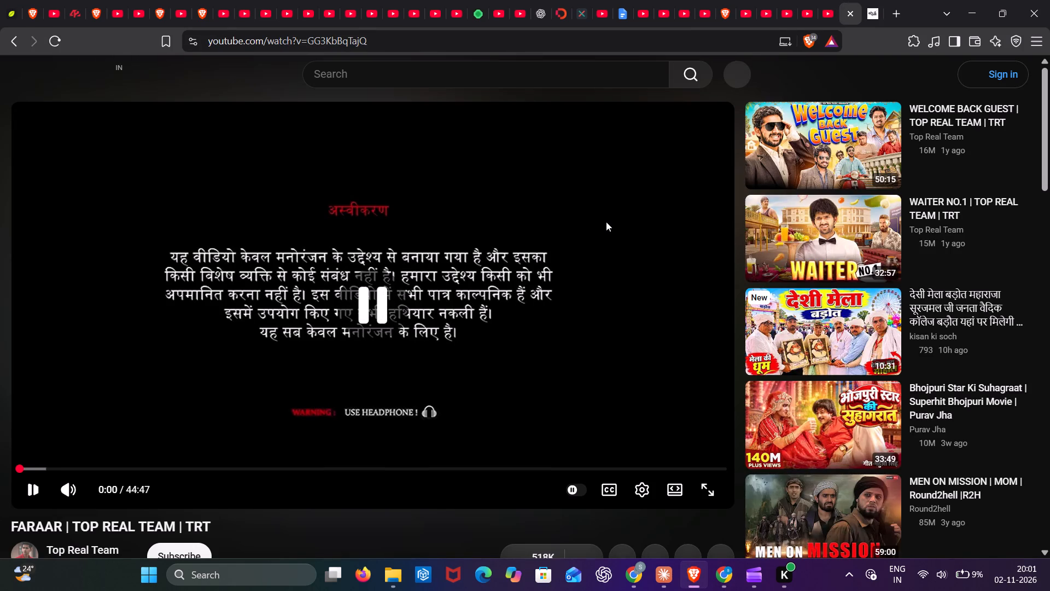
{"action": "left_click", "coordinate": [437, 466]}
{"action": "left_click", "coordinate": [521, 369]}
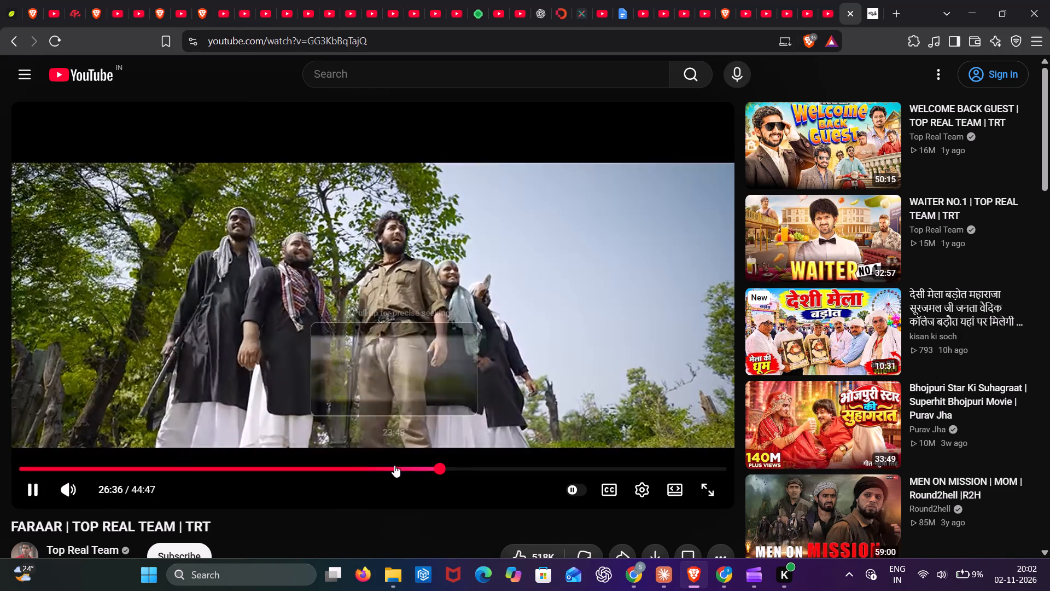
{"action": "left_click", "coordinate": [319, 470]}
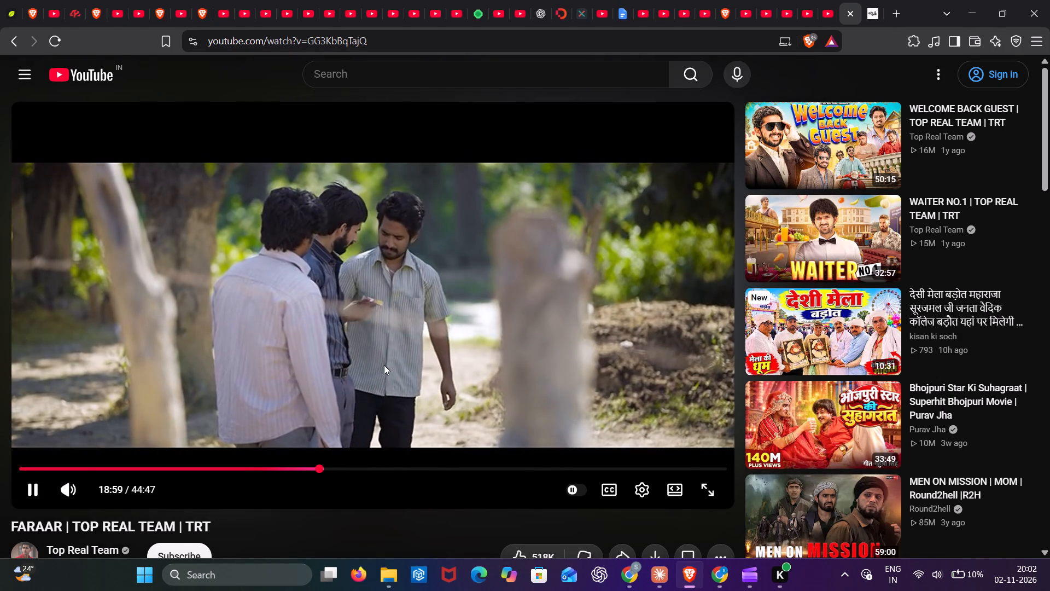
{"action": "key", "text": "apostrophe"}
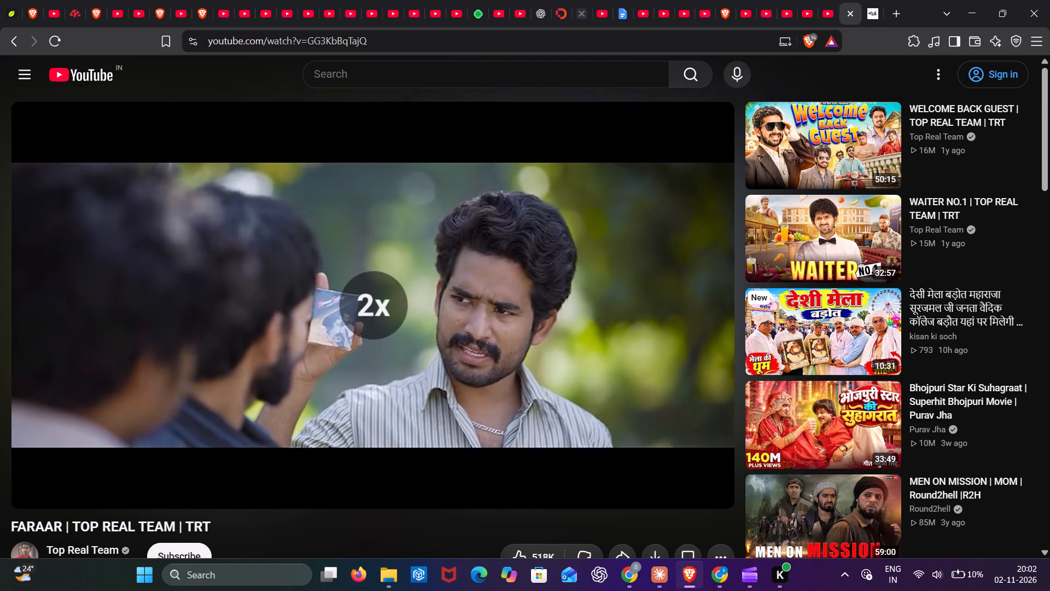
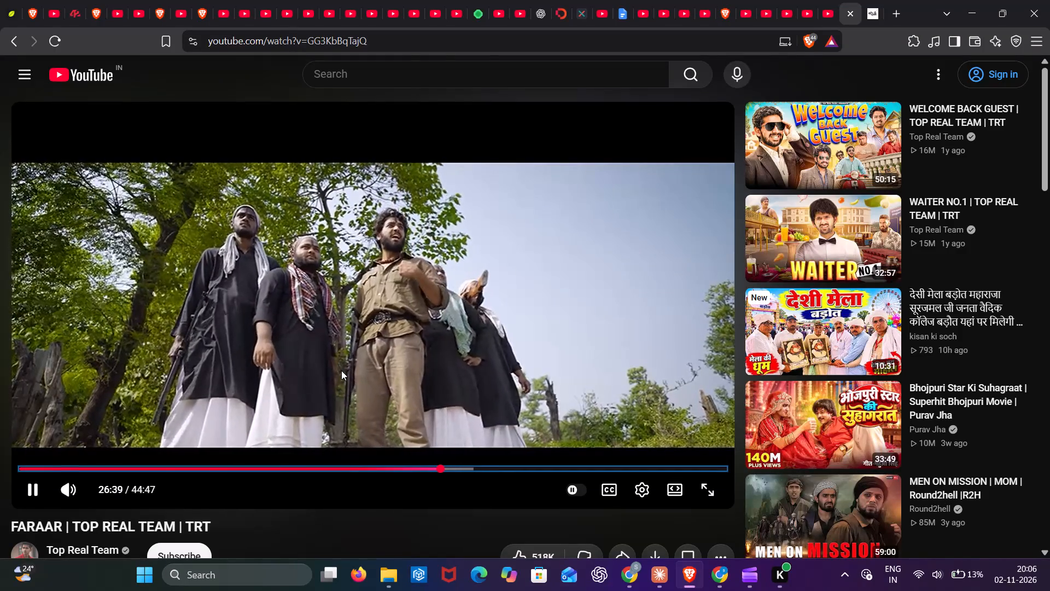
Rewind the FARAAR video slightly, briefly check its captions, and pause playback at about 26:41.
{"action": "key", "text": "Left"}
{"action": "type", "text": "'c"}
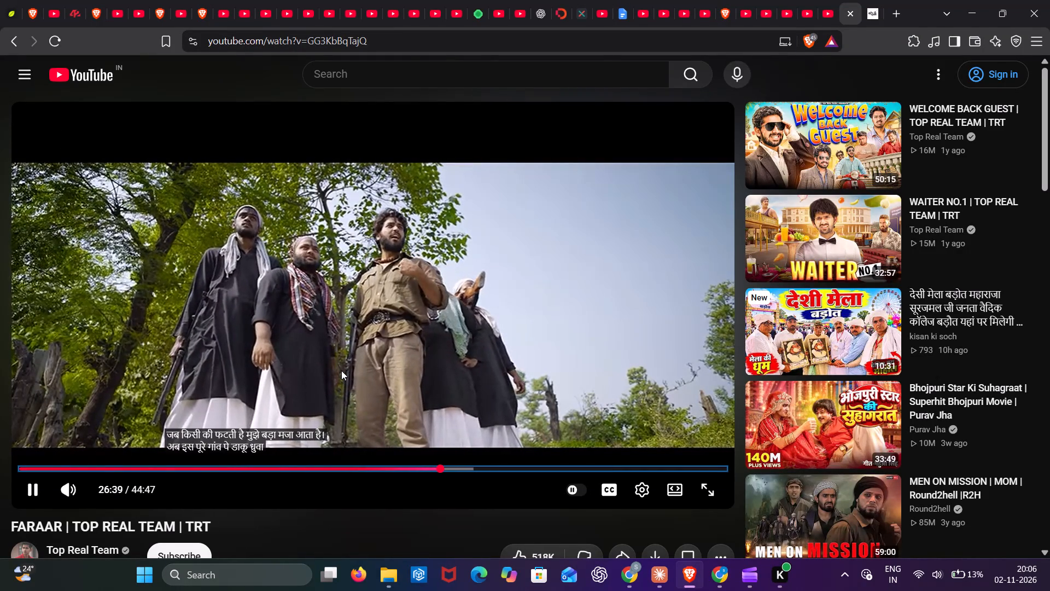
{"action": "key", "text": "c"}
{"action": "key", "text": "space"}
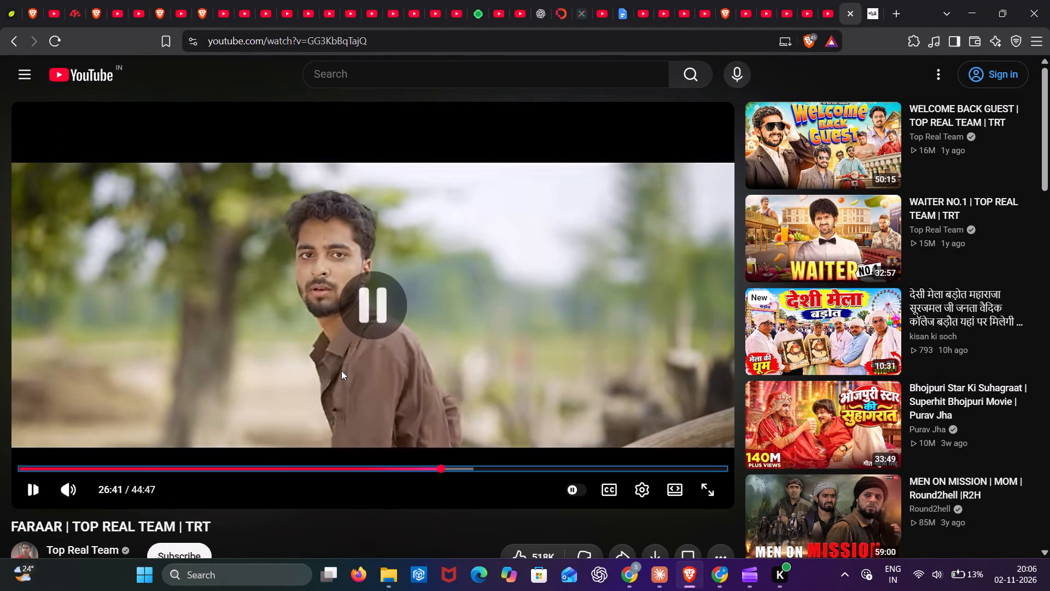
Switch to the Clipchamp project, and from there to the Chrome window with the empty new tab.
{"action": "left_click", "coordinate": [755, 590]}
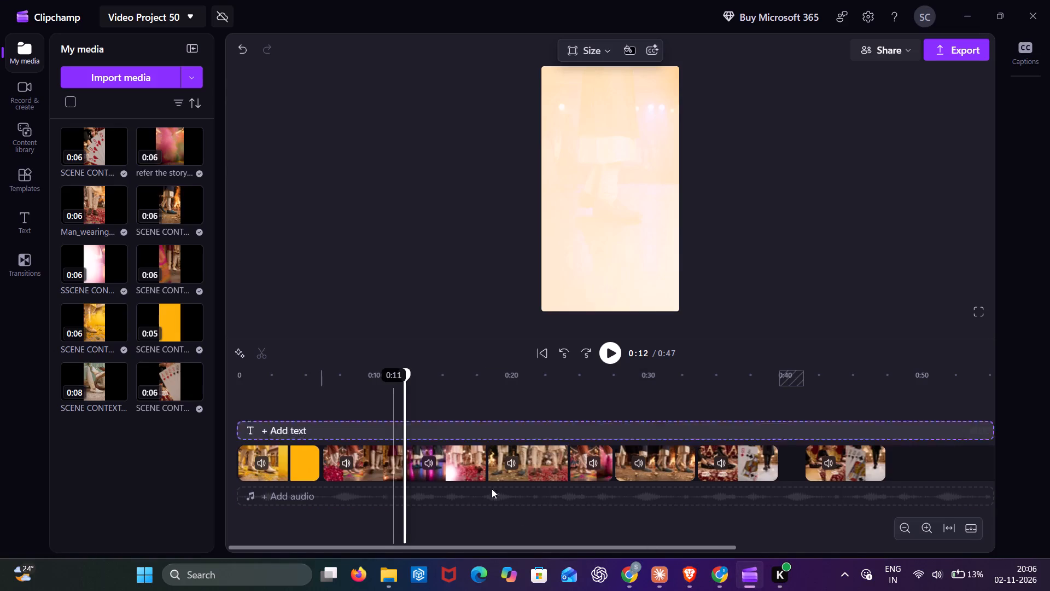
{"action": "left_click", "coordinate": [719, 569]}
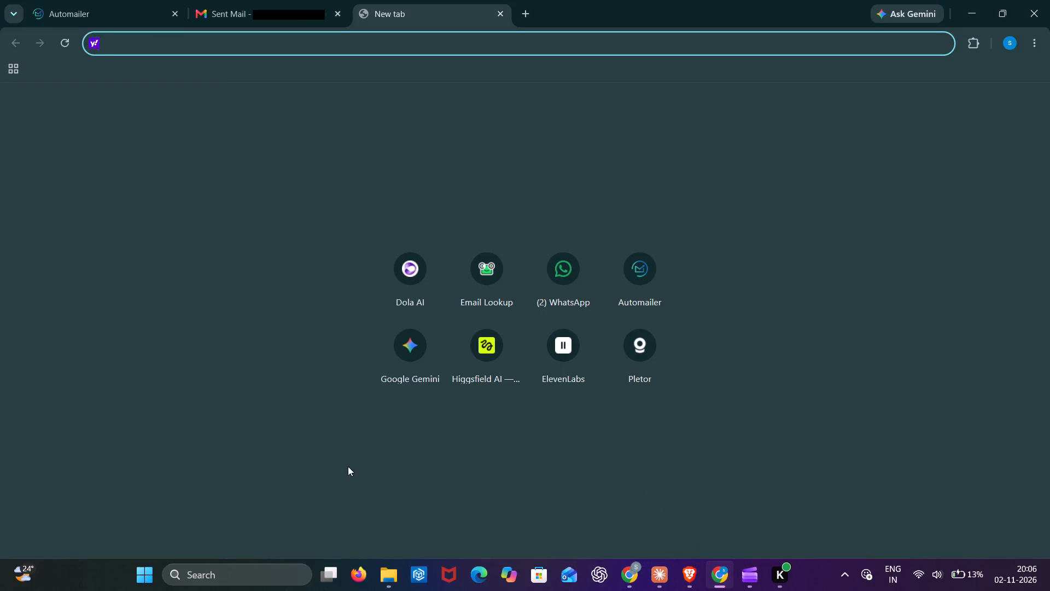
Switch to the Brave window, close the FARAAR video tab and open a new empty tab.
{"action": "left_click", "coordinate": [699, 587]}
{"action": "left_click", "coordinate": [848, 16]}
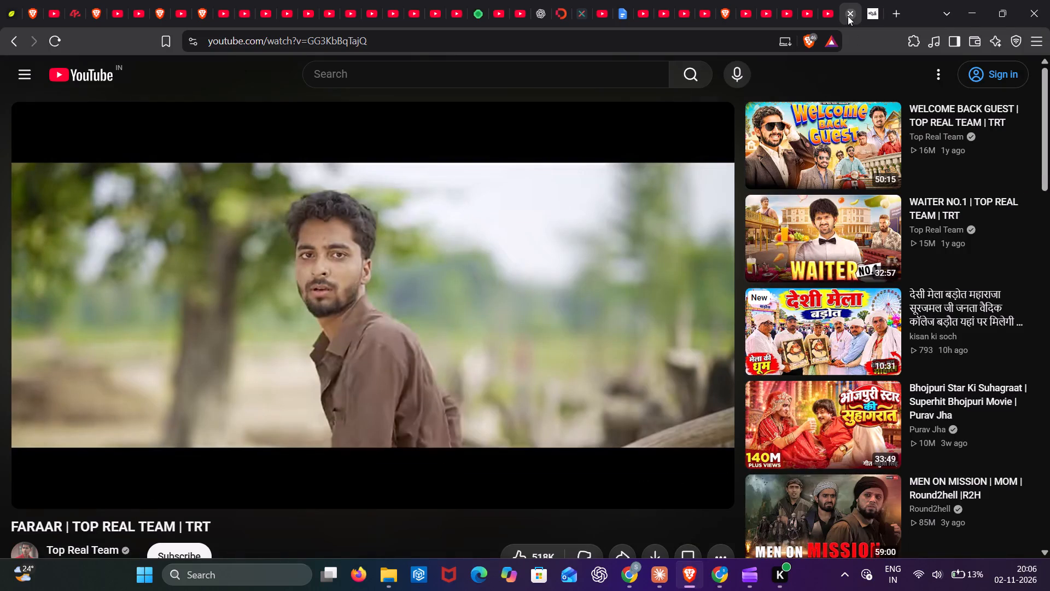
{"action": "left_click", "coordinate": [889, 2]}
{"action": "left_click", "coordinate": [876, 4]}
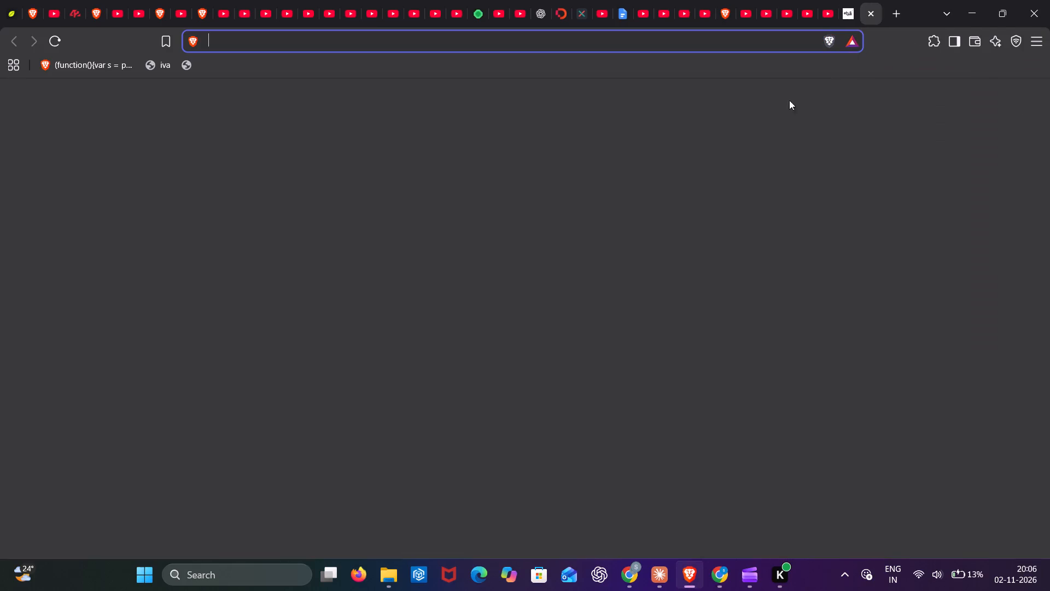
{"action": "left_click", "coordinate": [623, 126]}
Switch back to the Chrome window with the empty new tab and activate its address bar.
{"action": "left_click", "coordinate": [700, 576]}
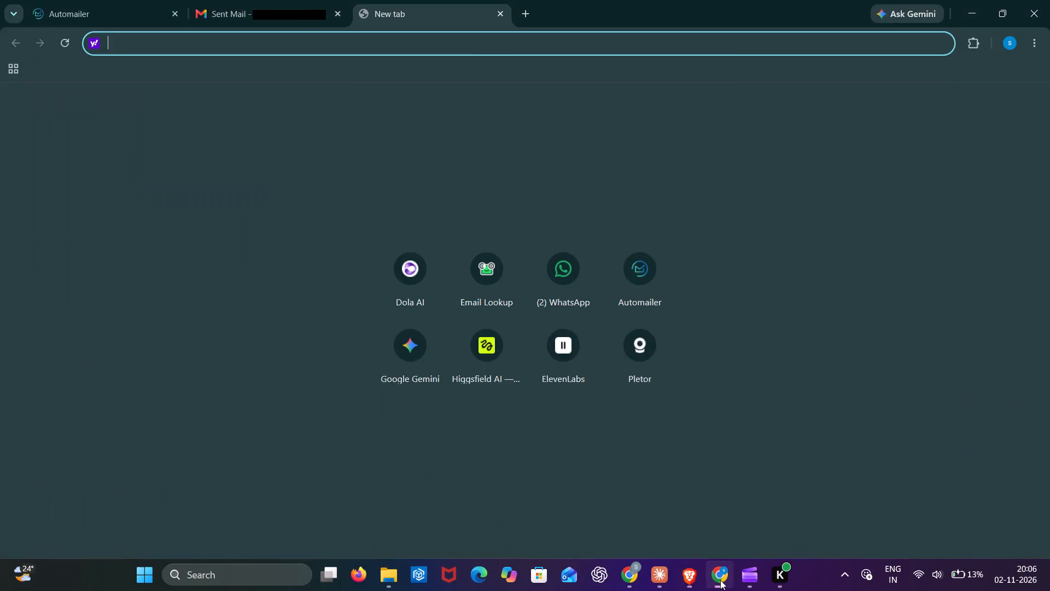
{"action": "double_click", "coordinate": [721, 580]}
{"action": "left_click", "coordinate": [413, 38]}
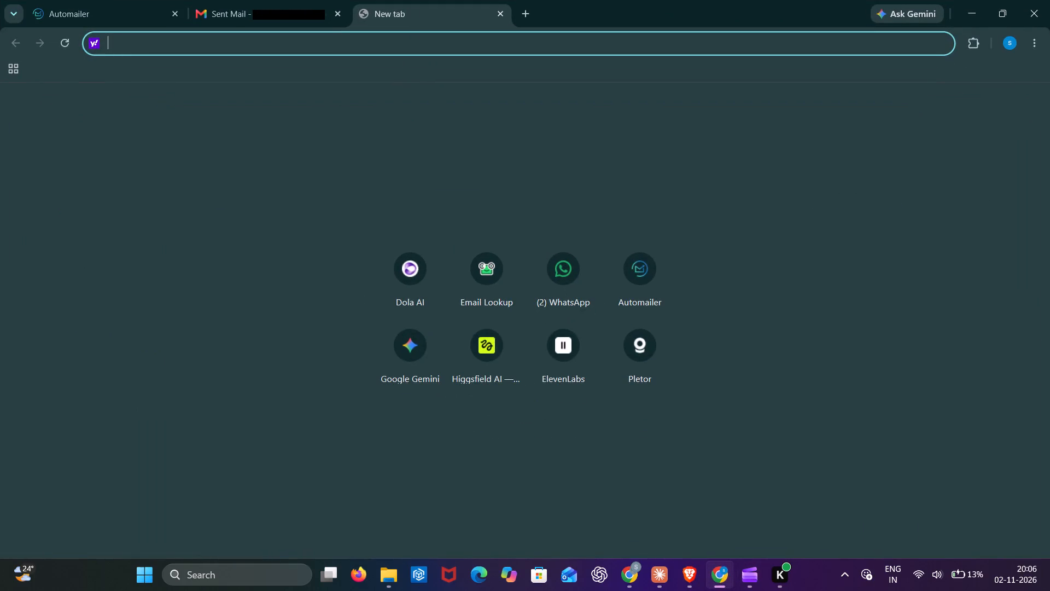
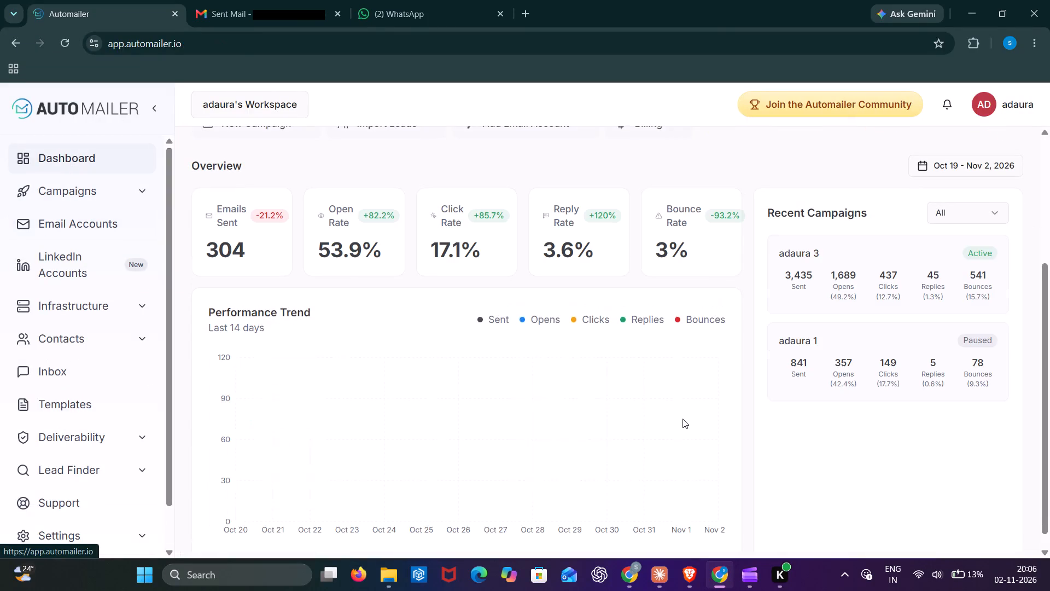
Examine the 14-day Performance Trend chart on the Automailer dashboard, including the Nov 2 figures.
{"action": "scroll", "coordinate": [682, 419], "scroll_direction": "down", "scroll_amount": 1}
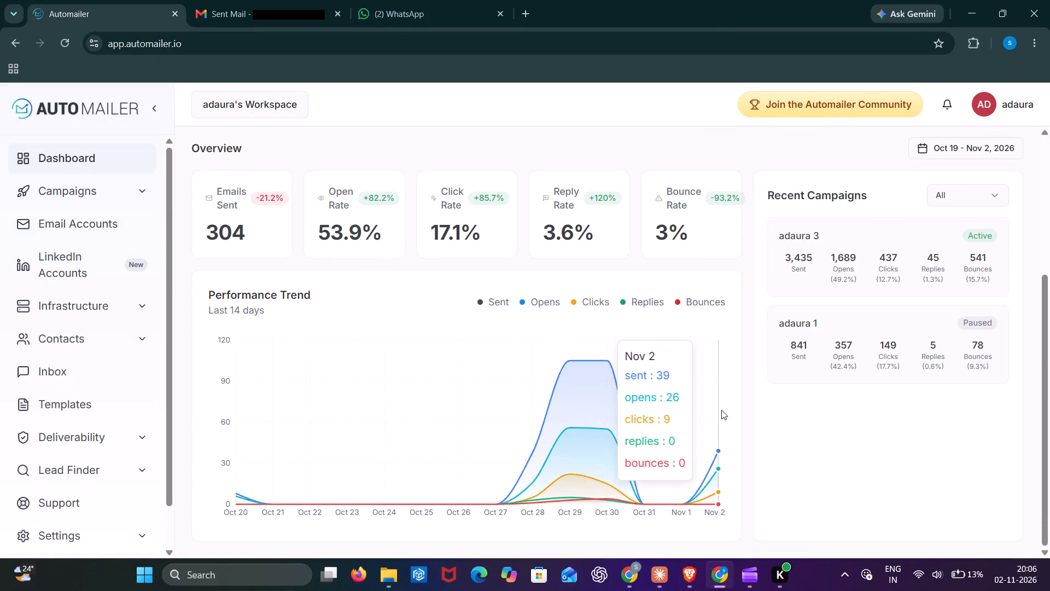
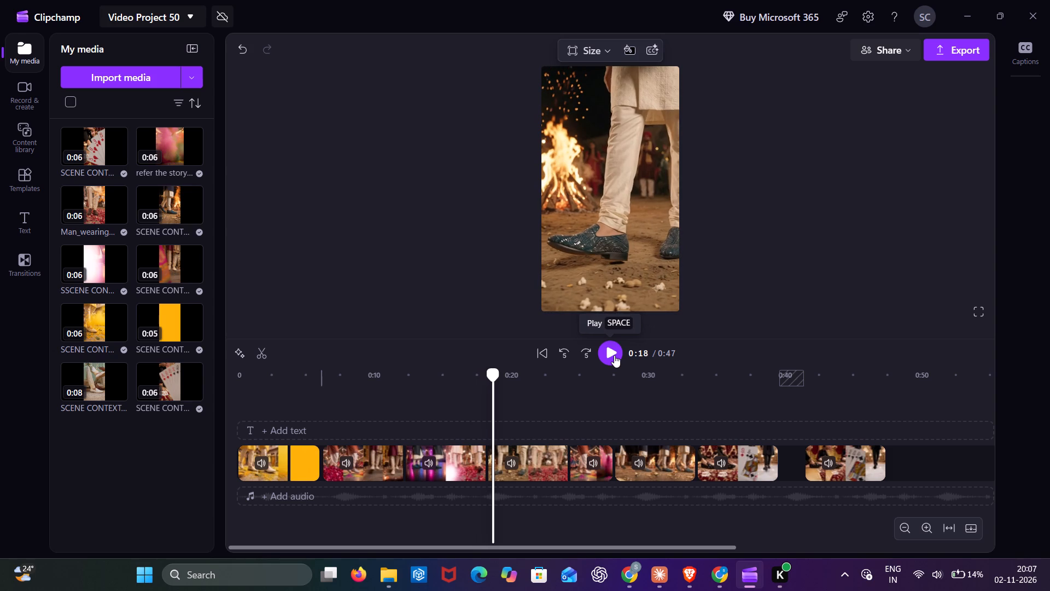
Scrub the timeline back to about 0:15, within the clip of the teal shoes on the dance floor.
{"action": "left_click_drag", "start_coordinate": [494, 379], "coordinate": [447, 386]}
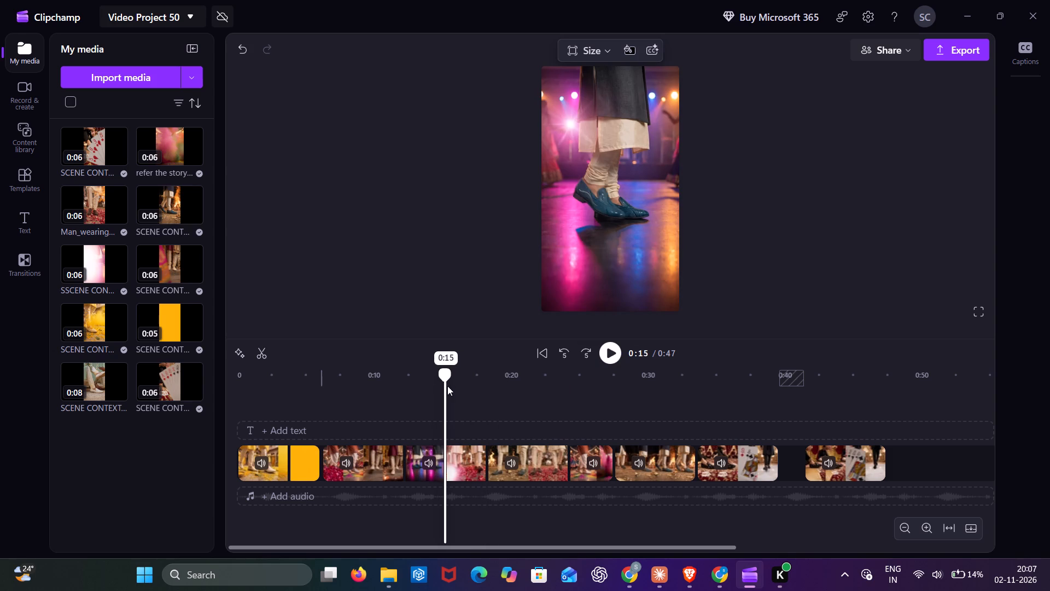
Move the playhead back to 0:12 and preview the dance-floor to rose-petal transition, pausing at about 0:16.
{"action": "left_click_drag", "start_coordinate": [447, 386], "coordinate": [402, 397]}
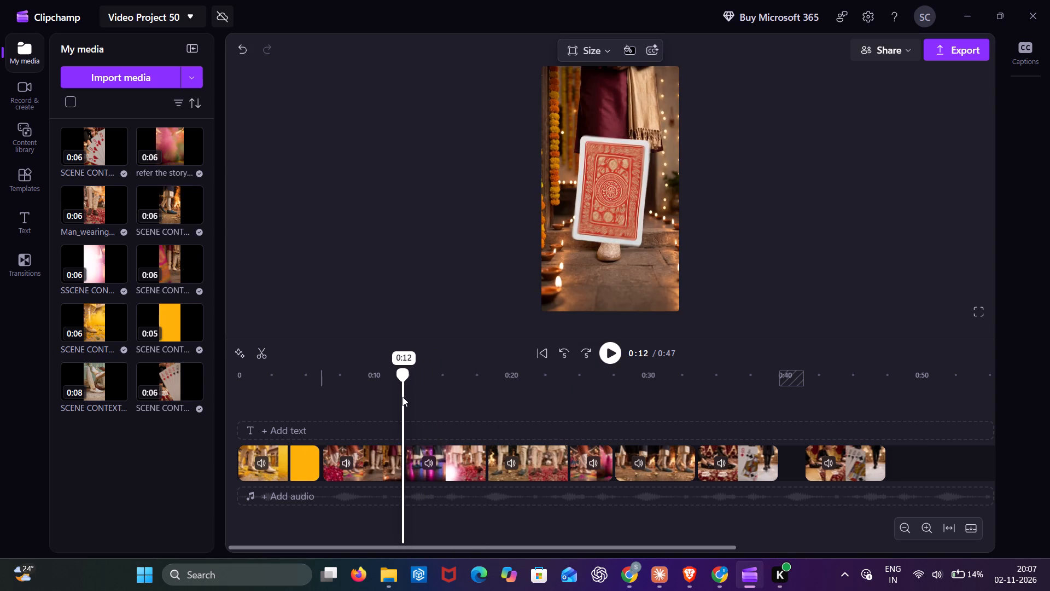
{"action": "left_click_drag", "start_coordinate": [402, 397], "coordinate": [402, 397]}
{"action": "left_click", "coordinate": [622, 345]}
{"action": "left_click", "coordinate": [618, 347]}
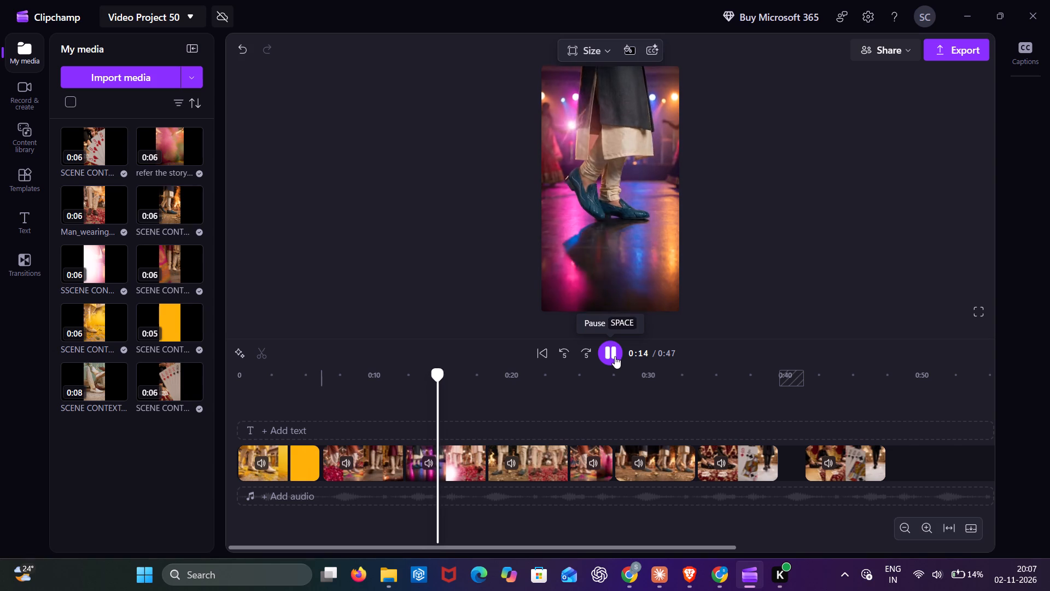
{"action": "left_click", "coordinate": [615, 356]}
{"action": "left_click", "coordinate": [611, 356]}
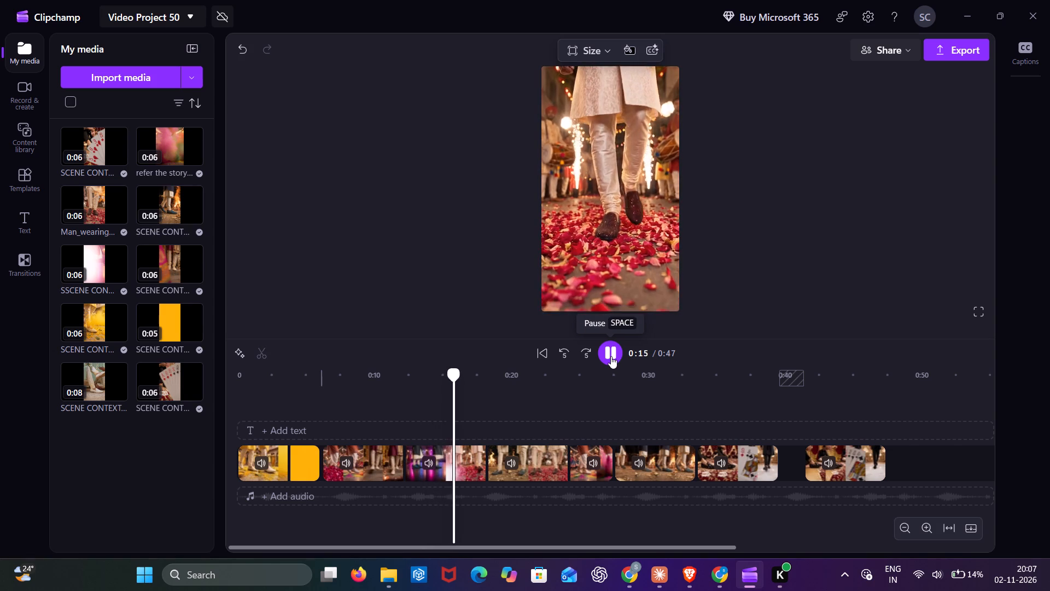
{"action": "left_click", "coordinate": [611, 356]}
View the preview in full screen and play the rose-petal walking clip briefly, pausing at about 0:17.
{"action": "left_click", "coordinate": [971, 318]}
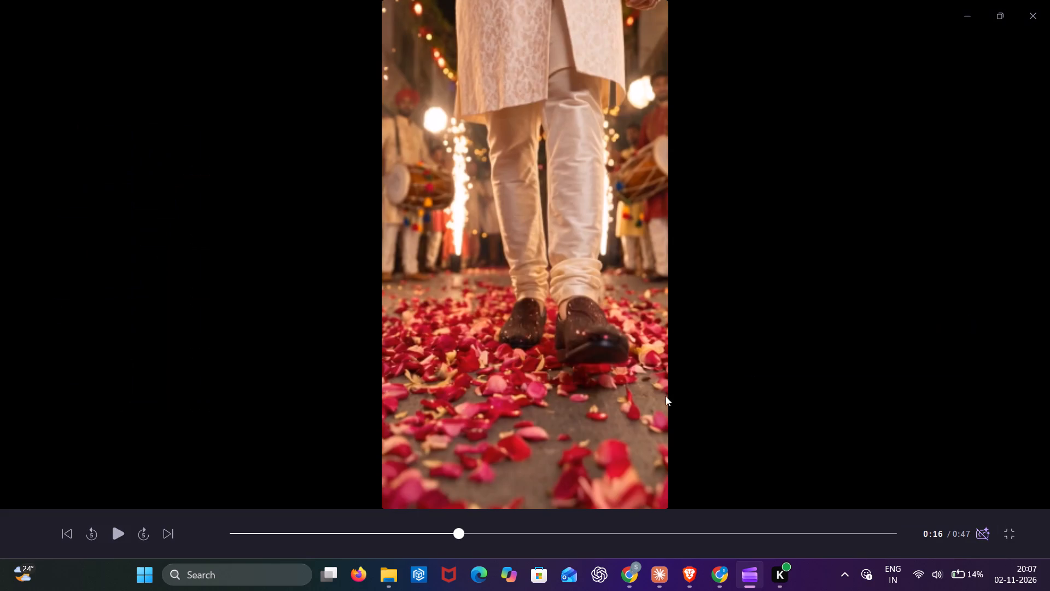
{"action": "left_click", "coordinate": [116, 536]}
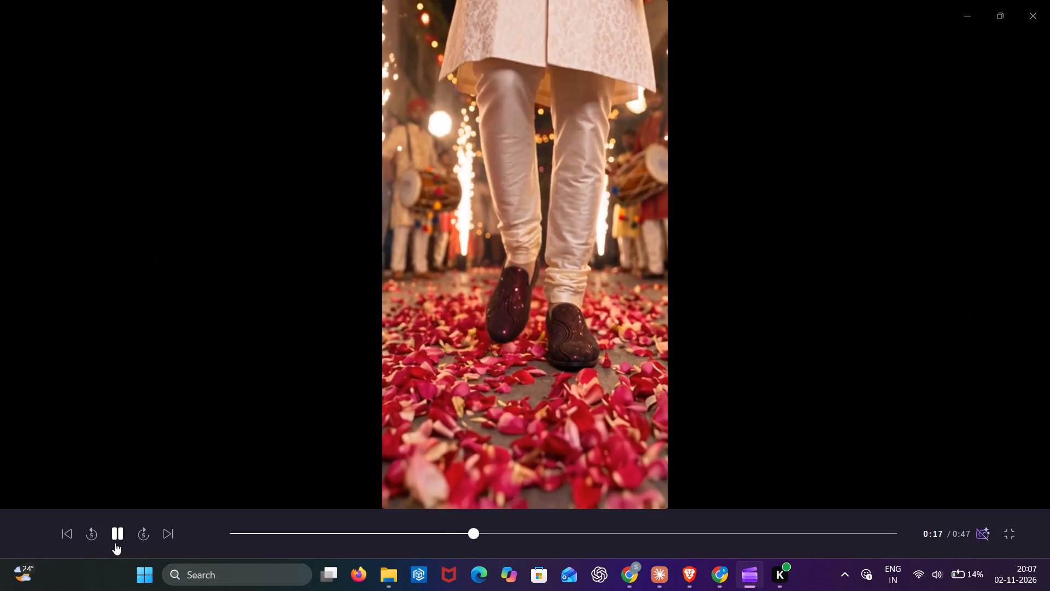
{"action": "left_click", "coordinate": [115, 543]}
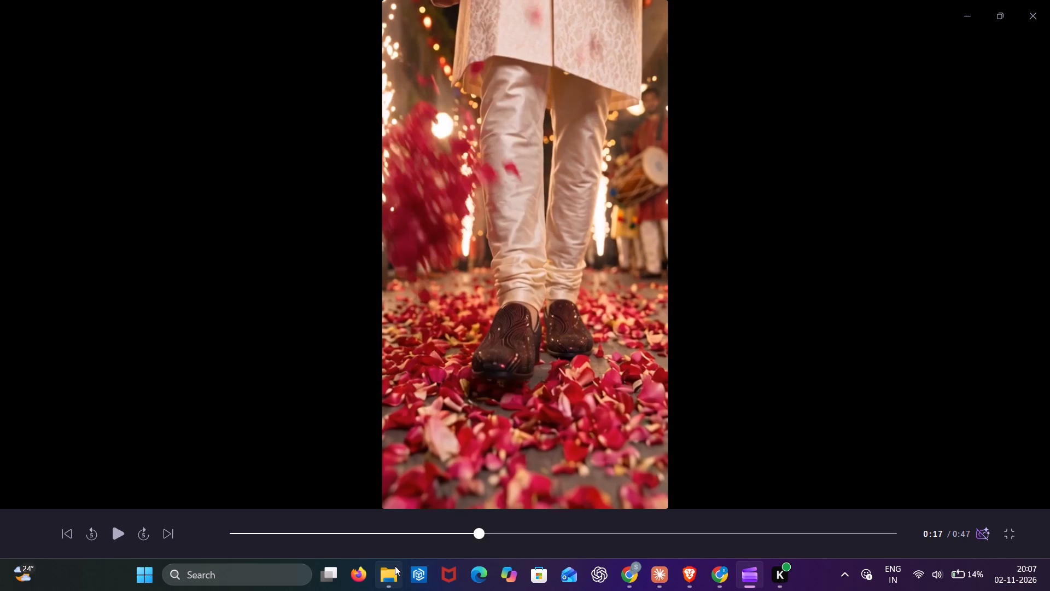
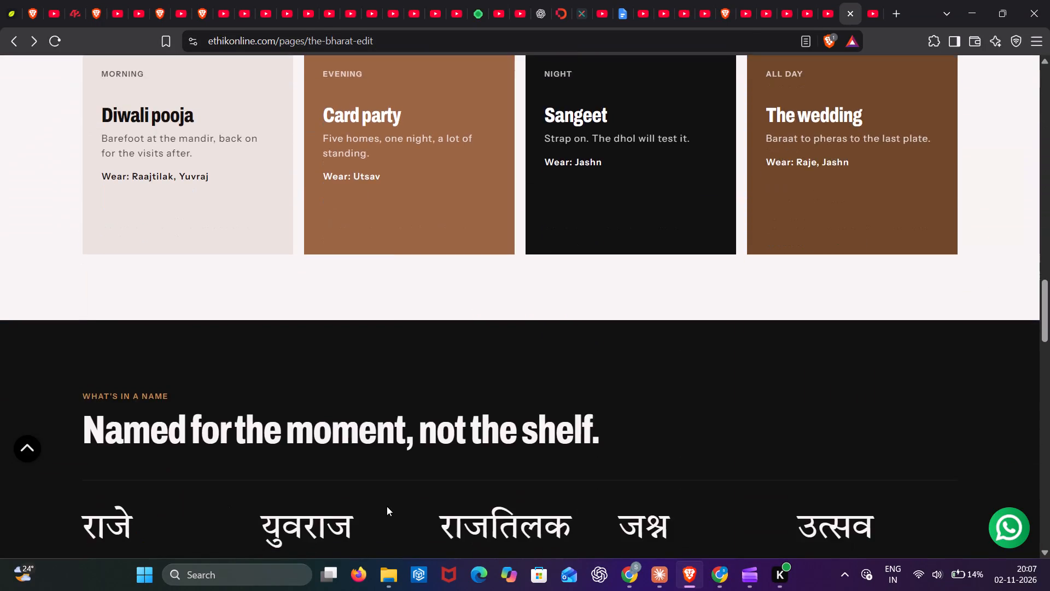
Filter the Bharat Edit product listing on the Ethik page to the Ethnic by Ethik styles.
{"action": "scroll", "coordinate": [387, 506], "scroll_direction": "up", "scroll_amount": 1}
{"action": "scroll", "coordinate": [387, 506], "scroll_direction": "down", "scroll_amount": 4}
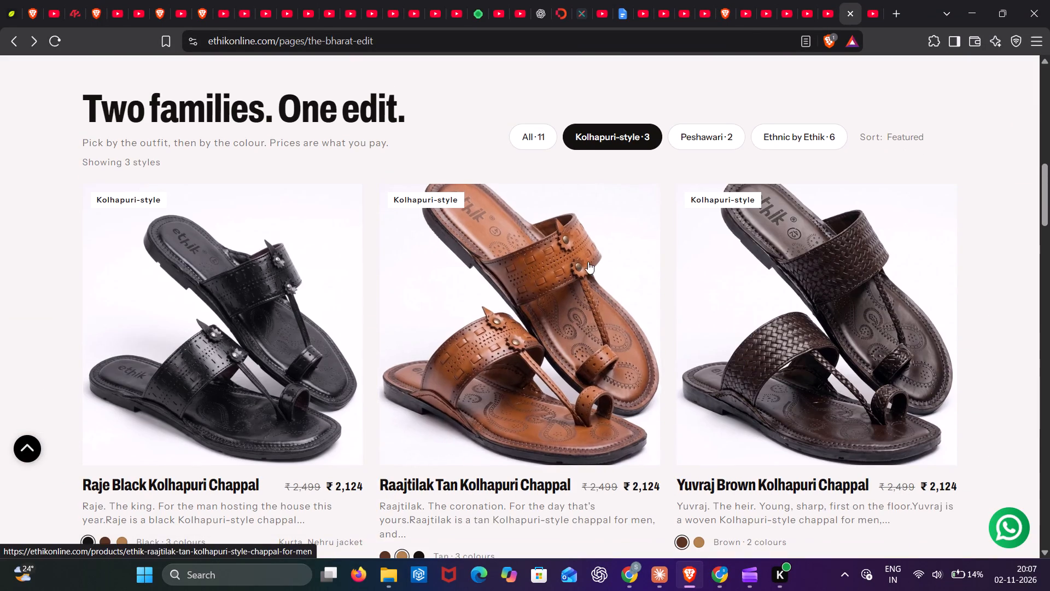
{"action": "left_click", "coordinate": [771, 146]}
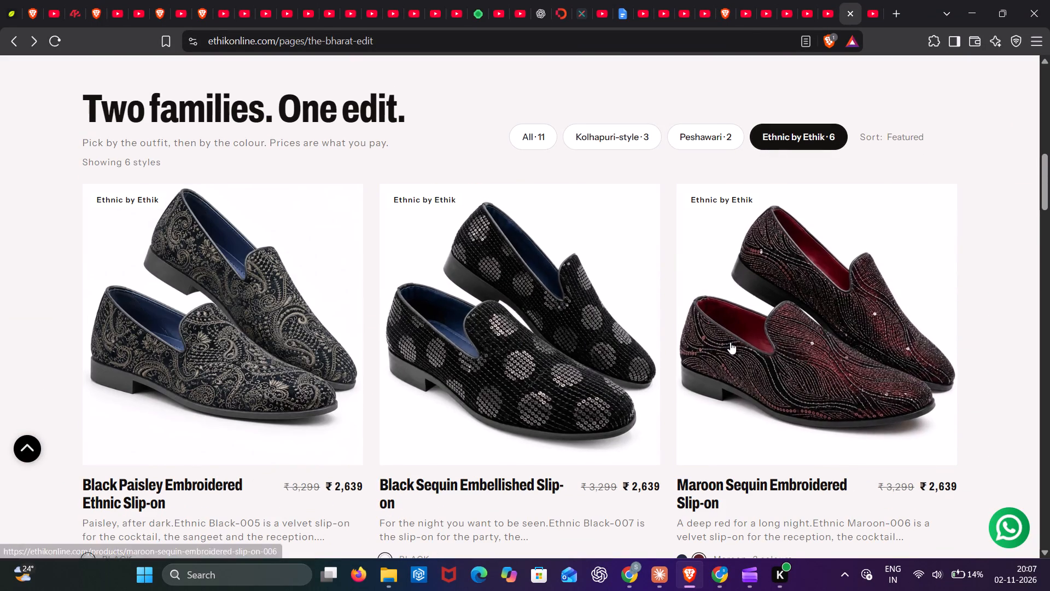
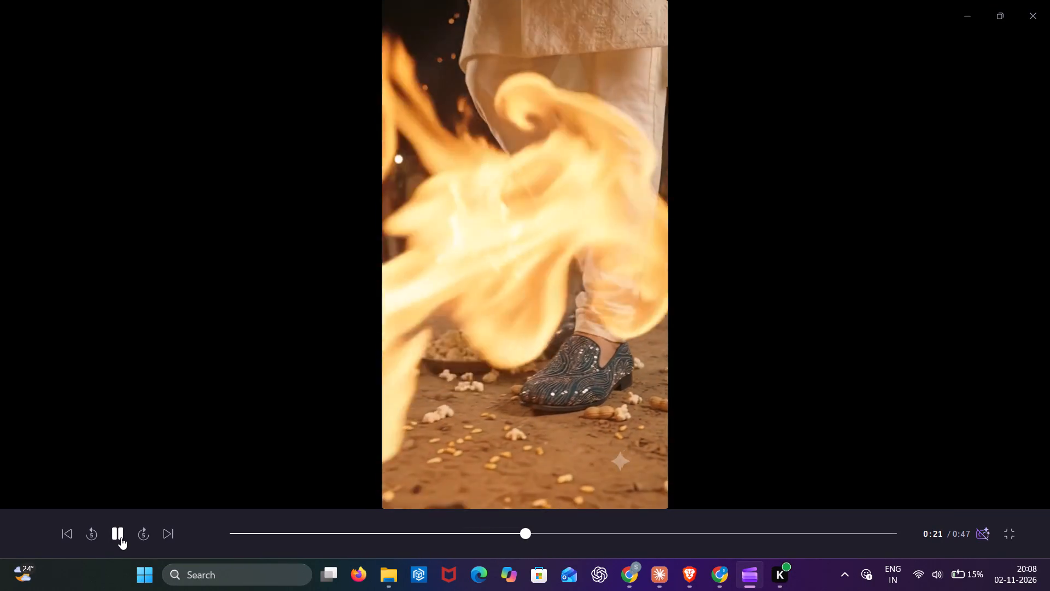
Review the full-screen commercial preview in Clipchamp, pausing on the rose-petal walking shot at about 0:22.
{"action": "double_click", "coordinate": [121, 537]}
{"action": "left_click", "coordinate": [121, 537]}
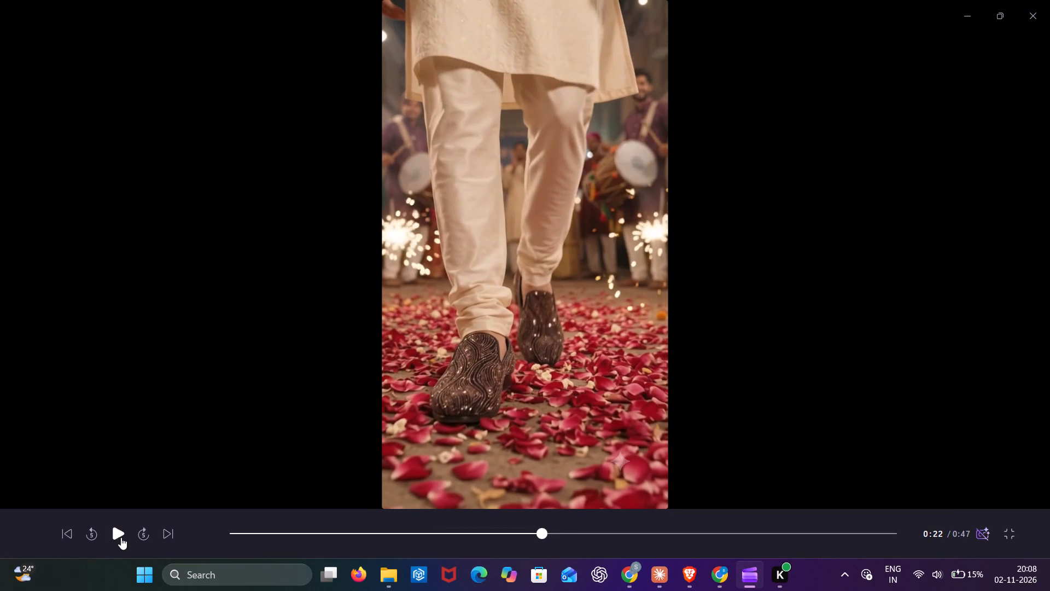
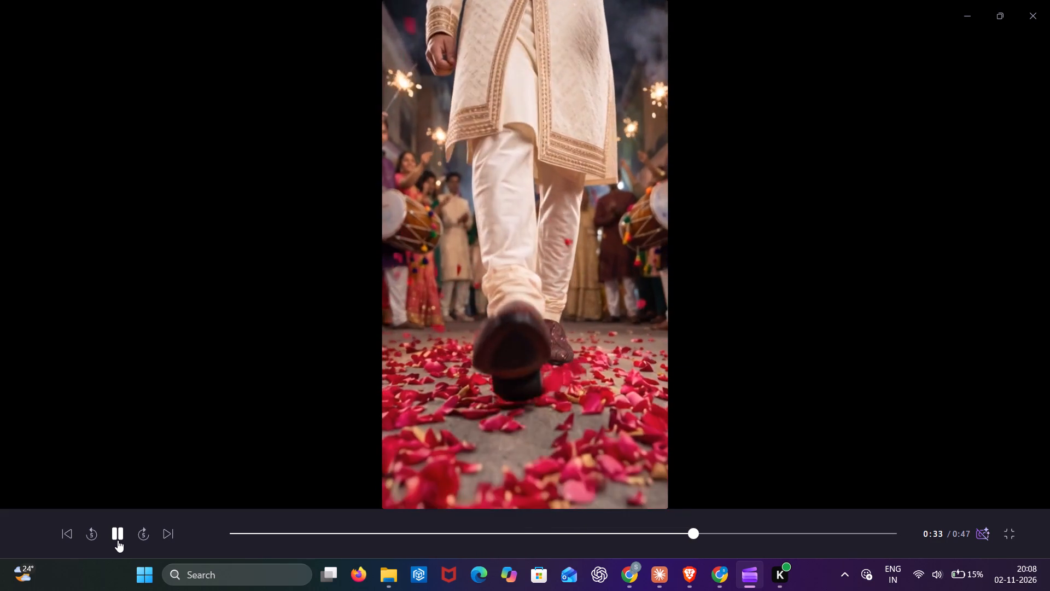
Review the bonfire shot and its change to rose petals from about 0:18 to 0:22 full screen, then exit full-screen preview.
{"action": "left_click", "coordinate": [118, 540]}
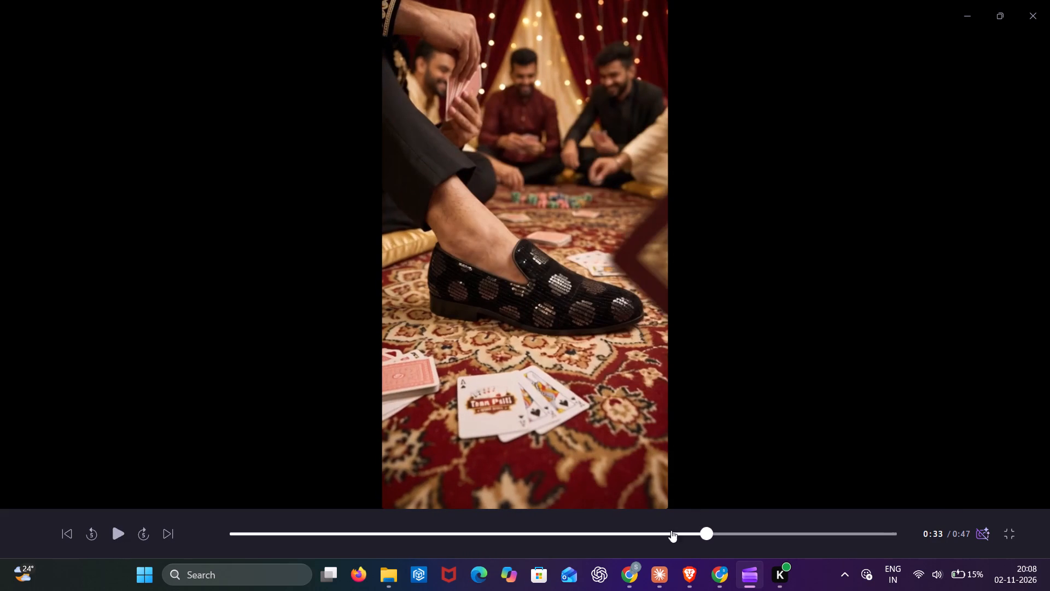
{"action": "left_click", "coordinate": [668, 534]}
{"action": "left_click", "coordinate": [492, 526]}
{"action": "left_click", "coordinate": [497, 543]}
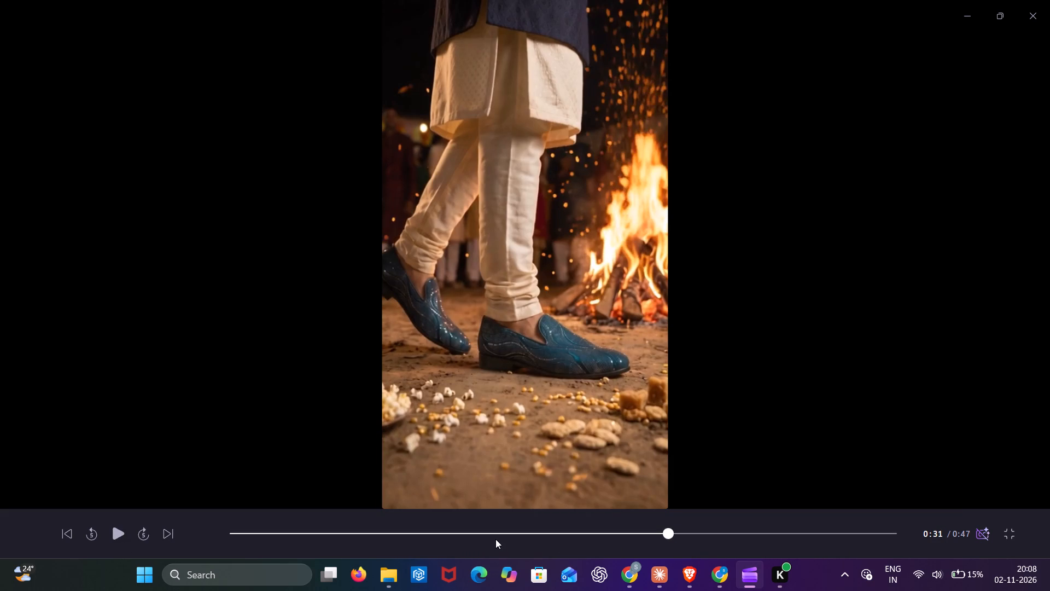
{"action": "left_click", "coordinate": [495, 539]}
{"action": "left_click", "coordinate": [492, 530]}
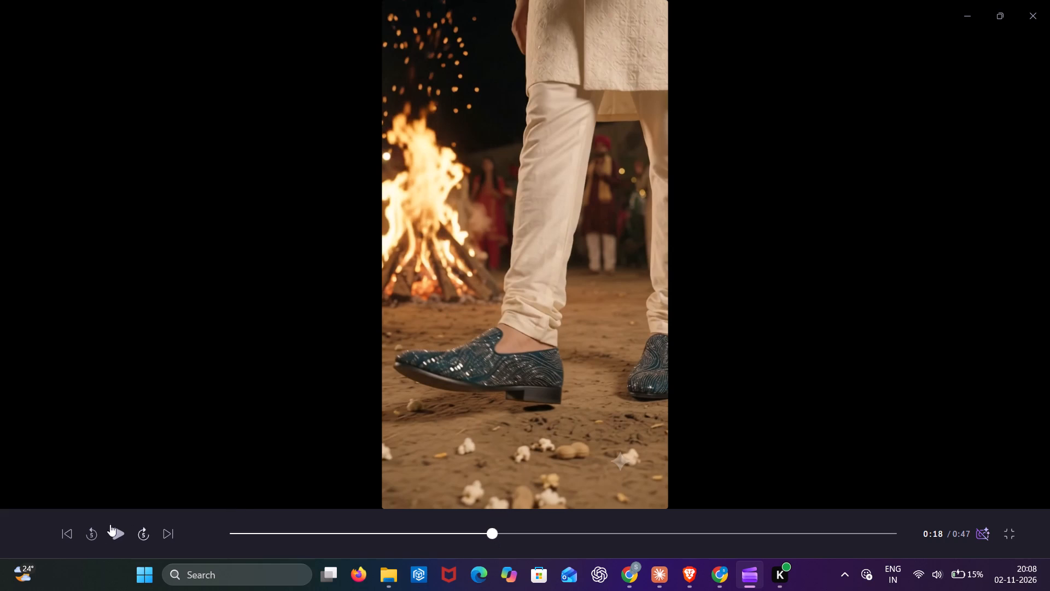
{"action": "left_click", "coordinate": [100, 527]}
{"action": "left_click", "coordinate": [150, 528]}
{"action": "left_click", "coordinate": [123, 531]}
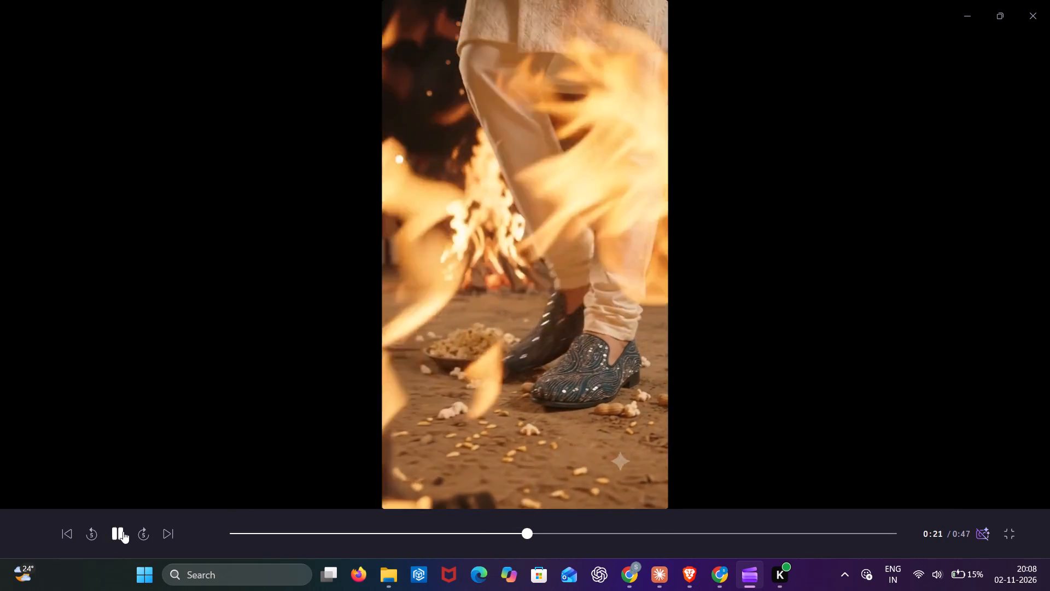
{"action": "left_click", "coordinate": [123, 531]}
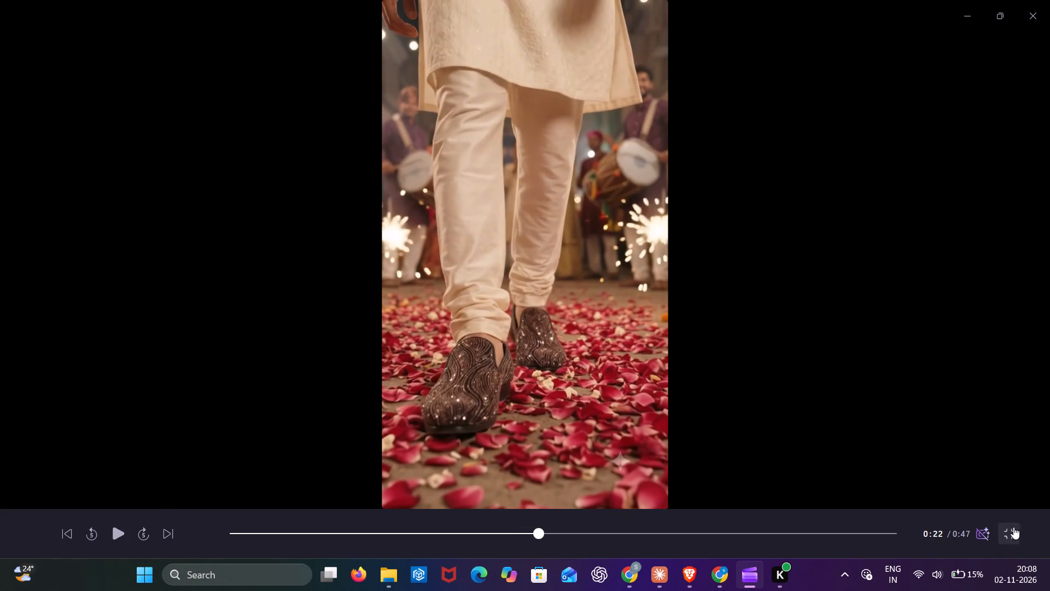
{"action": "left_click", "coordinate": [1018, 529]}
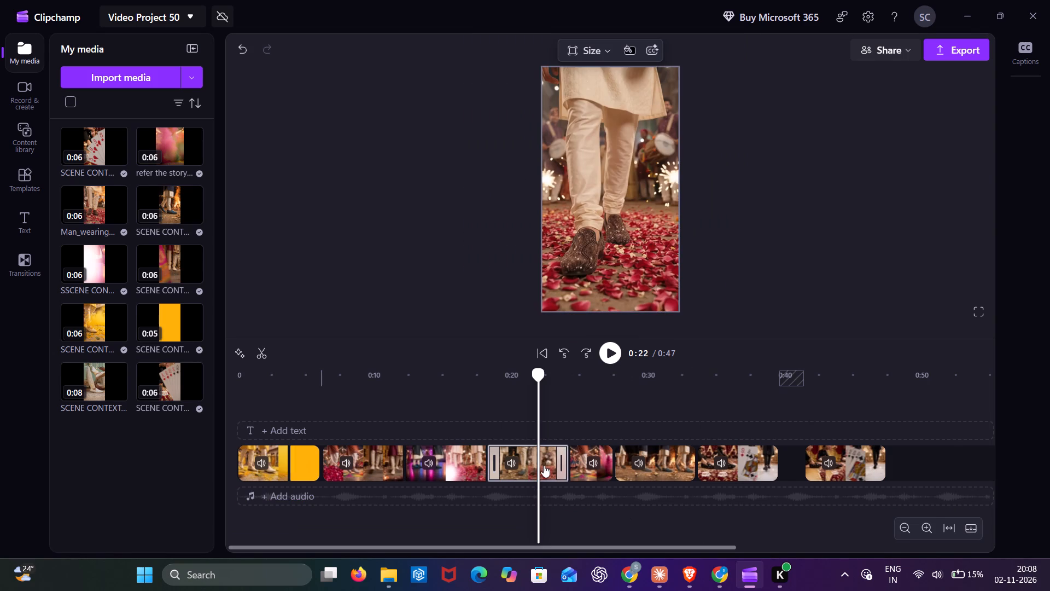
Switch to the Gemini video watermark remover in Brave and remove the watermark from Man_wearing_festive_slip-on_shoes_502fac80.mp4.
{"action": "left_click", "coordinate": [520, 468]}
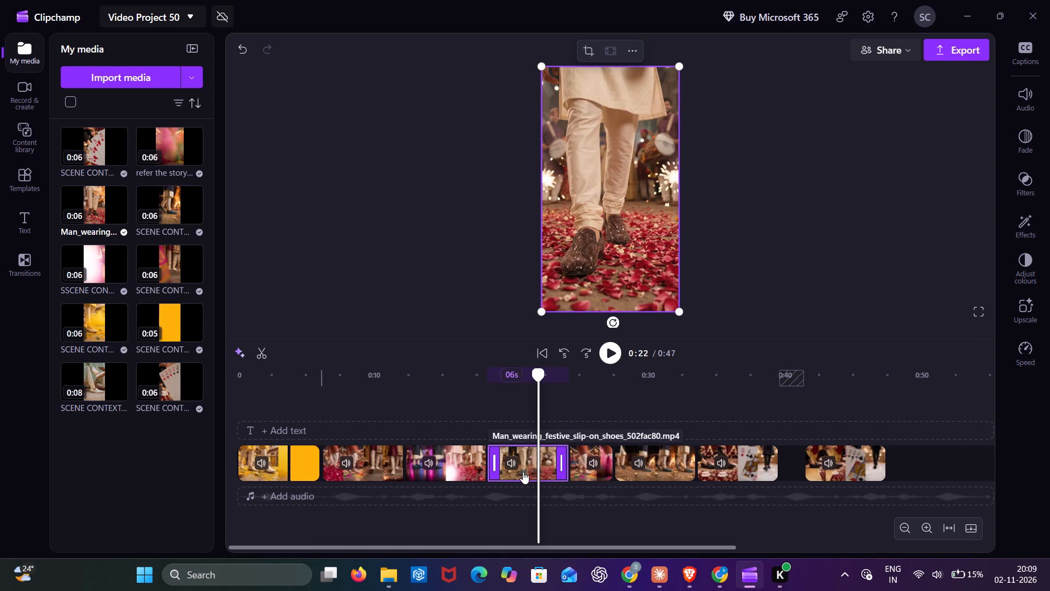
{"action": "left_click", "coordinate": [701, 583]}
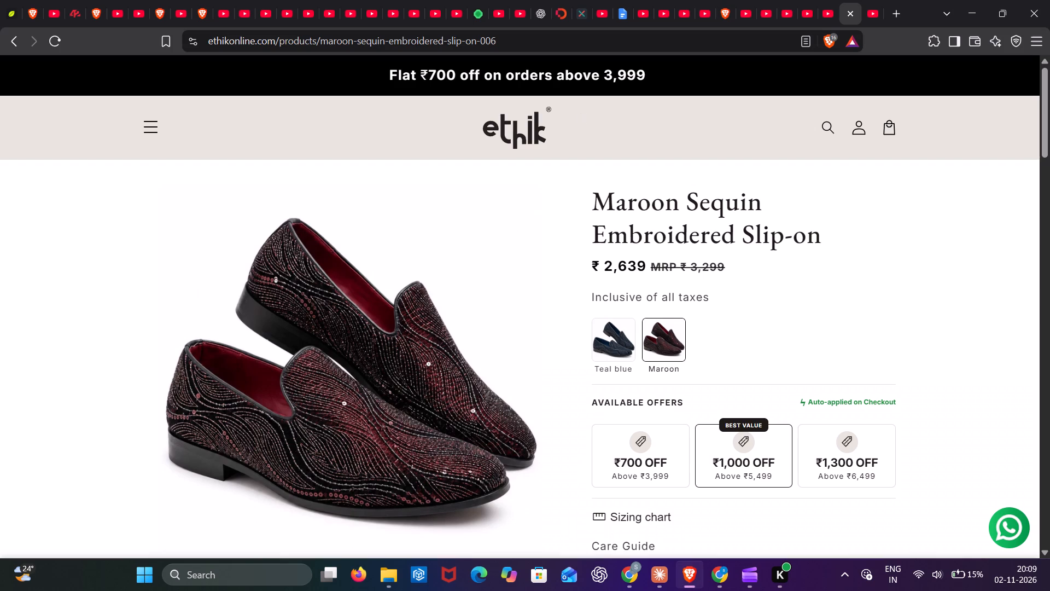
{"action": "left_click", "coordinate": [476, 0]}
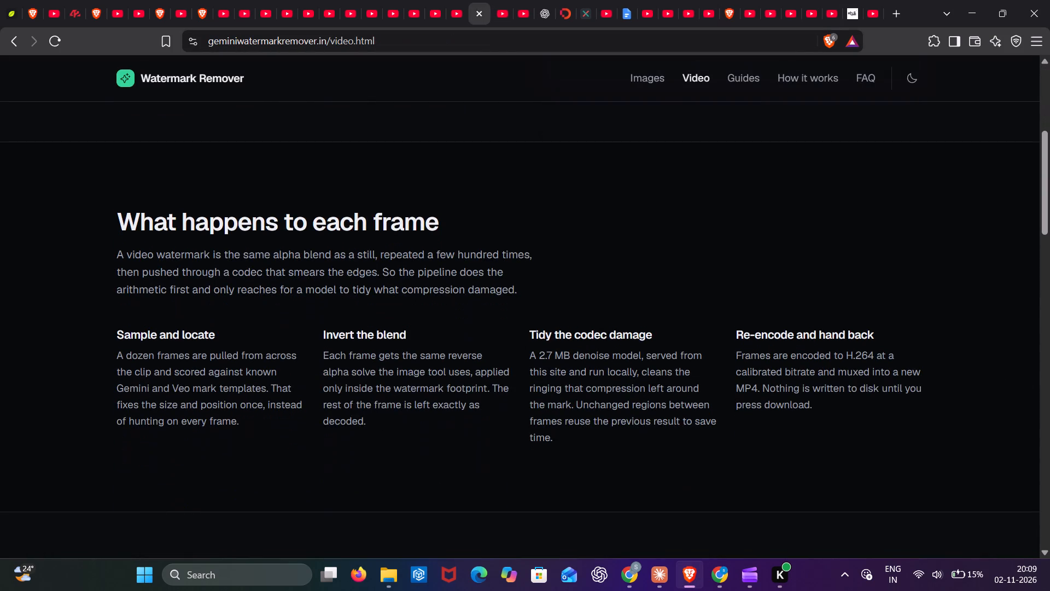
{"action": "scroll", "coordinate": [657, 255], "scroll_direction": "up", "scroll_amount": 3}
{"action": "left_click", "coordinate": [705, 198]}
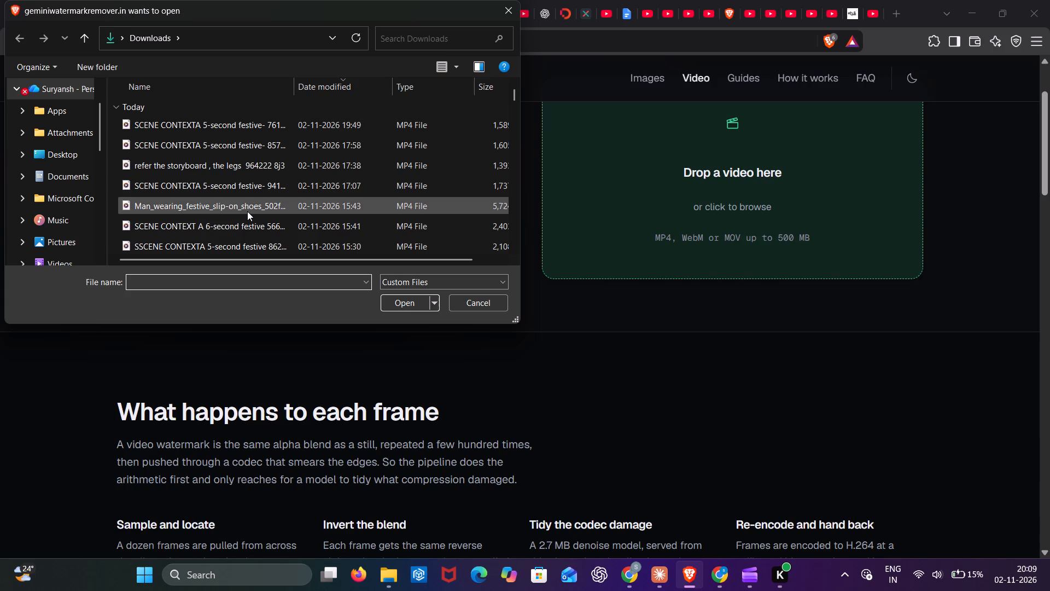
{"action": "double_click", "coordinate": [247, 211]}
{"action": "scroll", "coordinate": [376, 292], "scroll_direction": "down", "scroll_amount": 1}
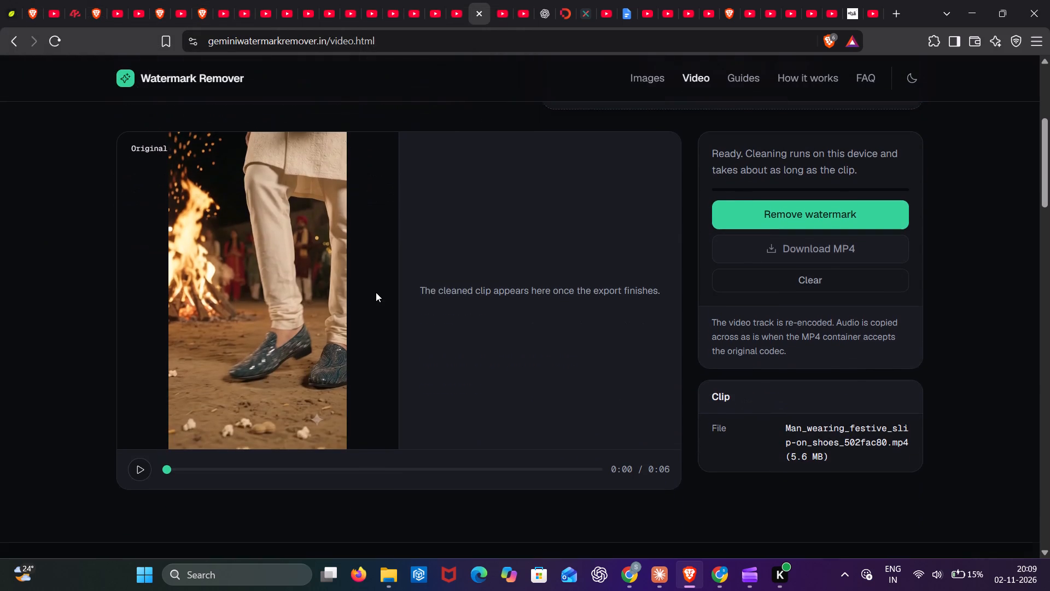
{"action": "scroll", "coordinate": [376, 292], "scroll_direction": "down", "scroll_amount": 1}
{"action": "left_click", "coordinate": [777, 205]}
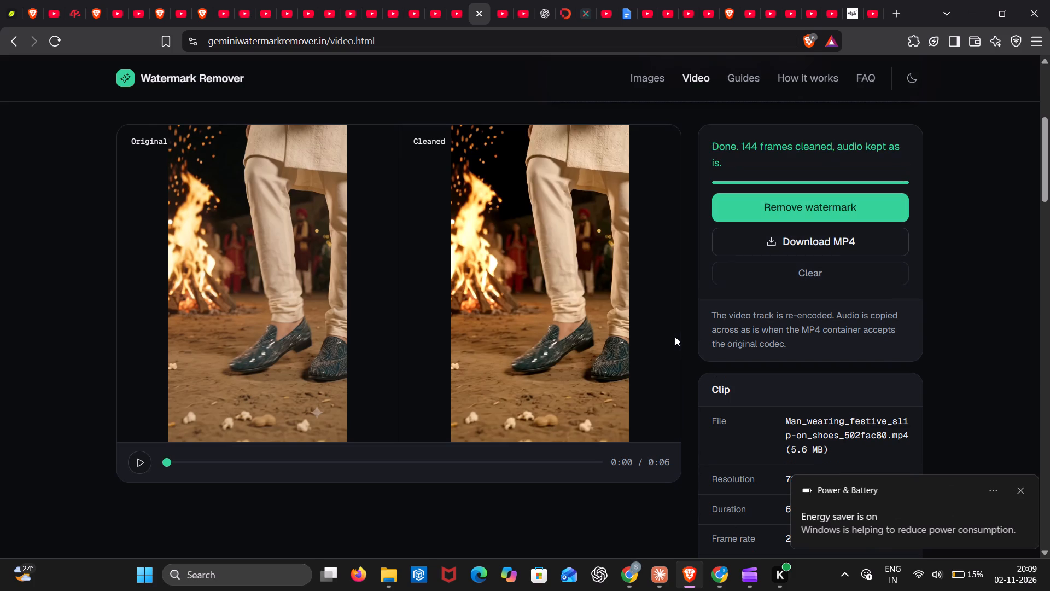
Play the cleaned clip beside the original and download the cleaned version as an MP4.
{"action": "left_click", "coordinate": [137, 462]}
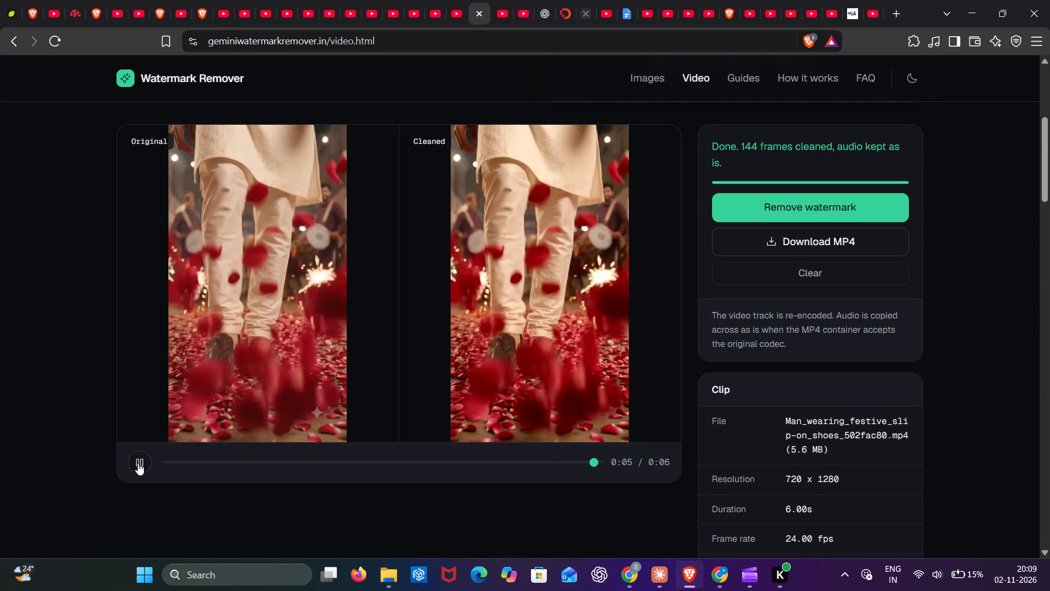
{"action": "left_click", "coordinate": [138, 463]}
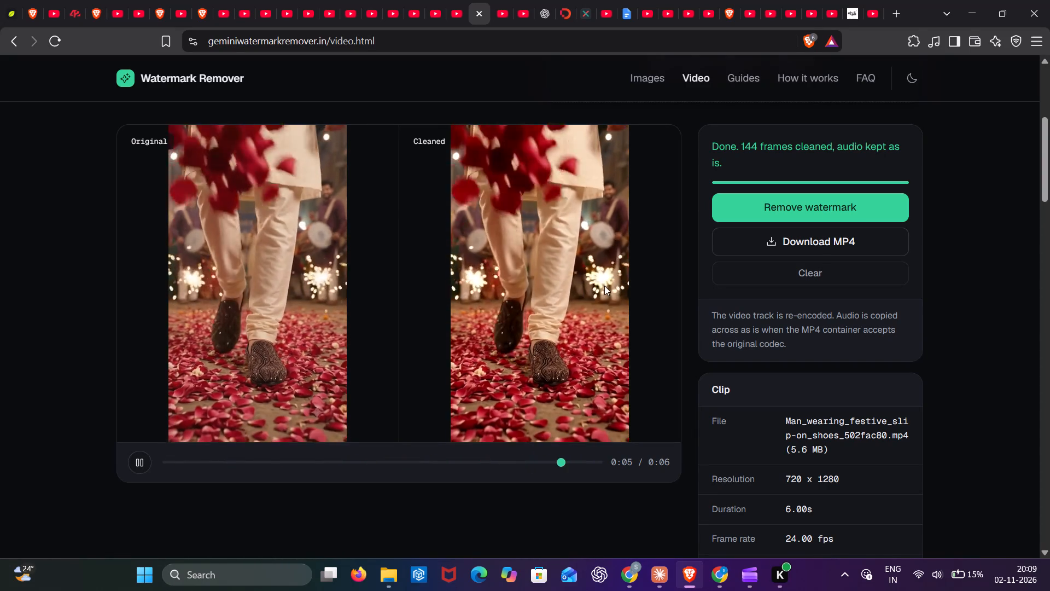
{"action": "left_click", "coordinate": [771, 241]}
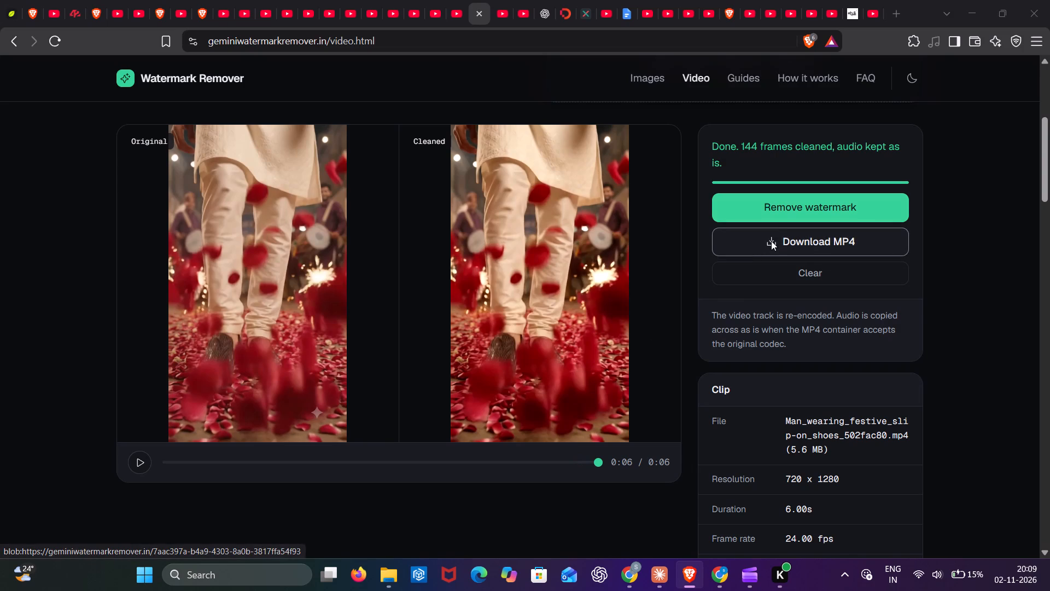
{"action": "left_click", "coordinate": [406, 303]}
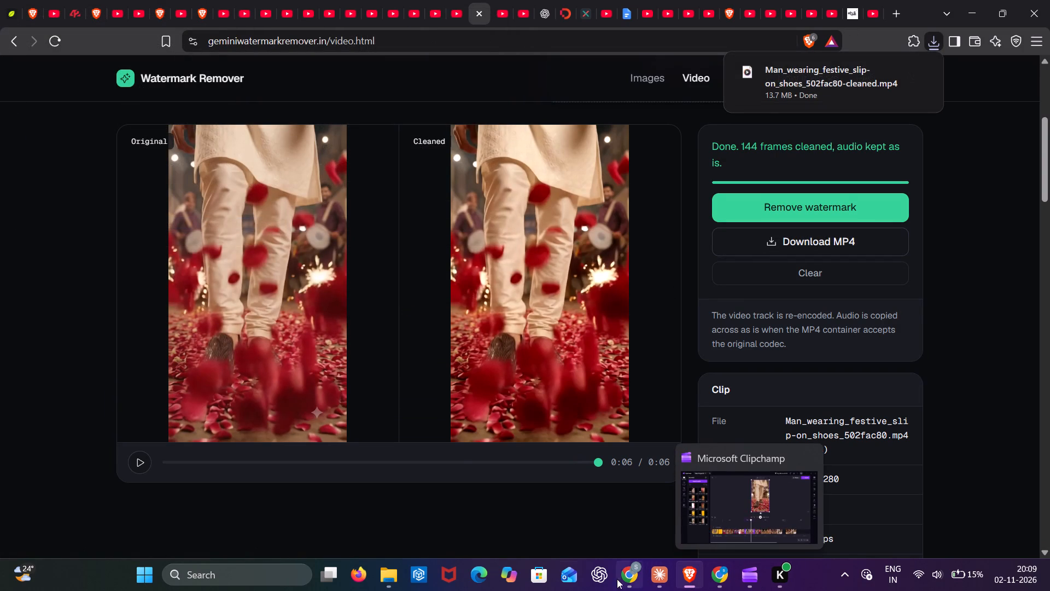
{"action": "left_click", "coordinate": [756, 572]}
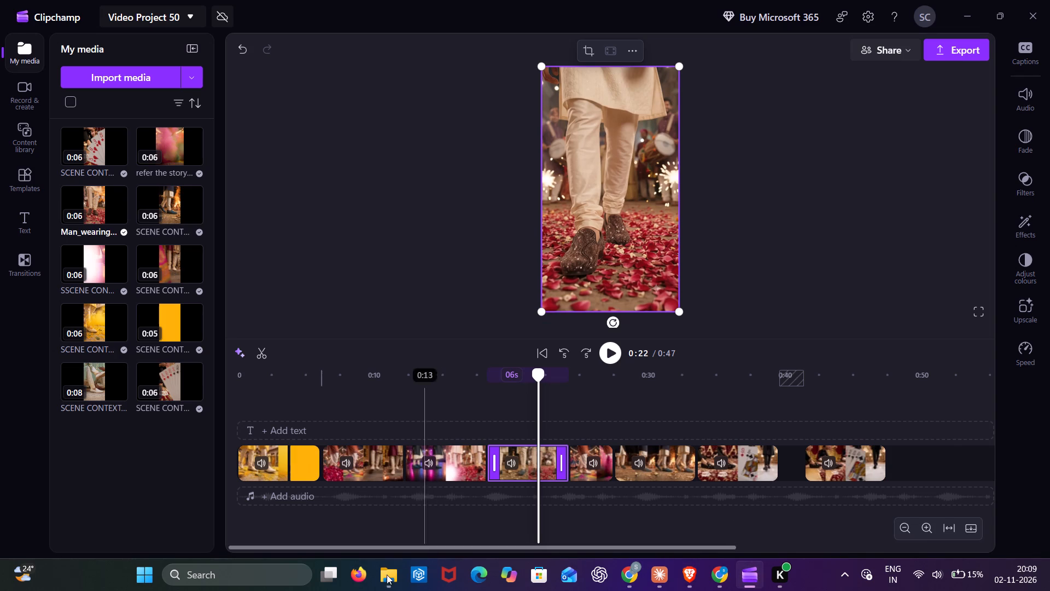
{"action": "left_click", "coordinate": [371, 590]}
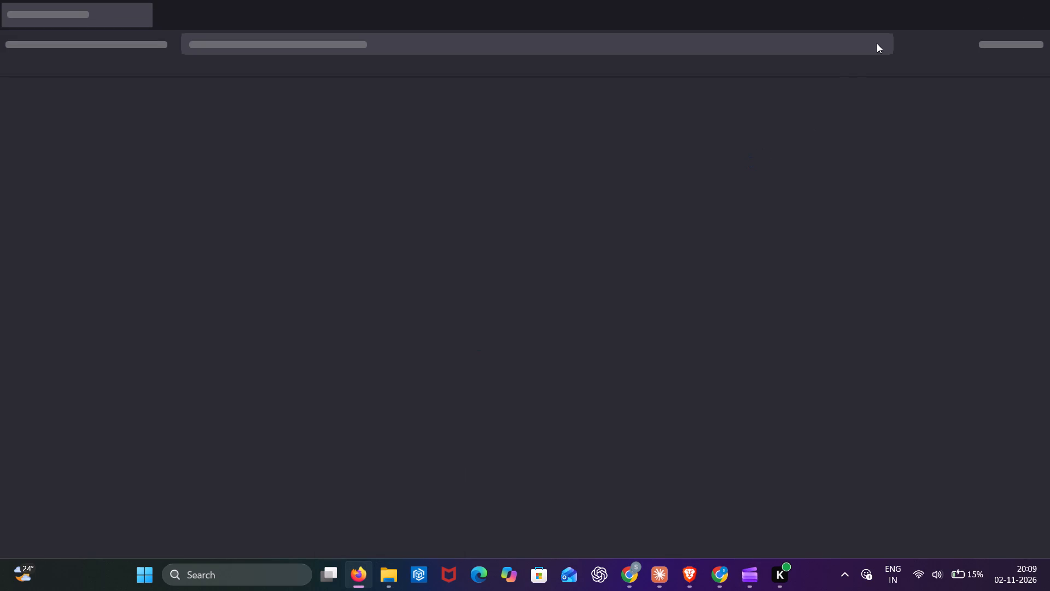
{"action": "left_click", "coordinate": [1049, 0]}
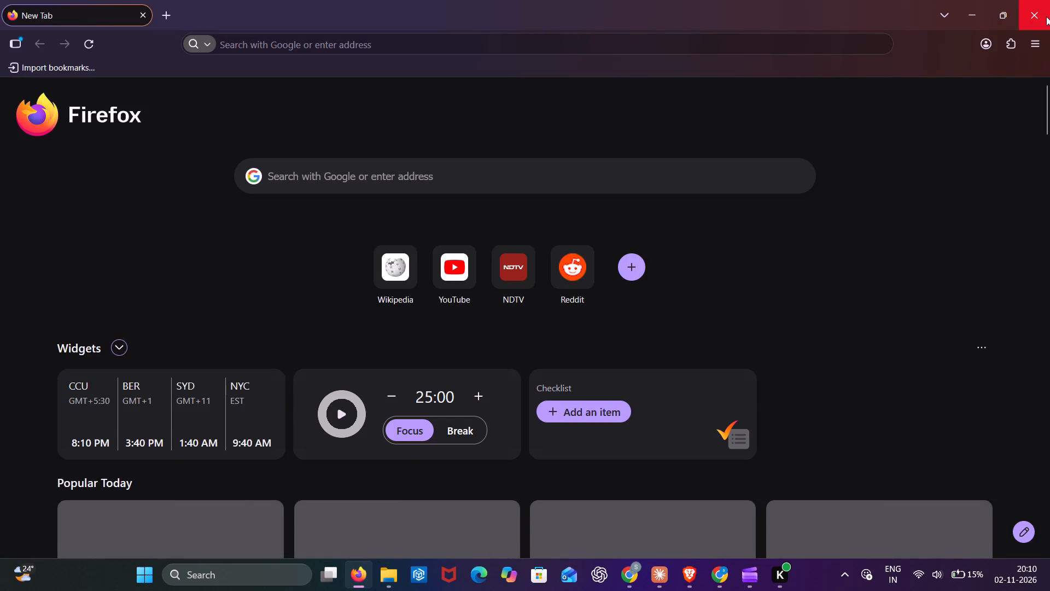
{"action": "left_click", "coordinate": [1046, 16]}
Bring the newly downloaded cleaned slip-on shoes clip from the Downloads folder into the Clipchamp timeline, after the last clip at about 0:52.
{"action": "left_click", "coordinate": [385, 588]}
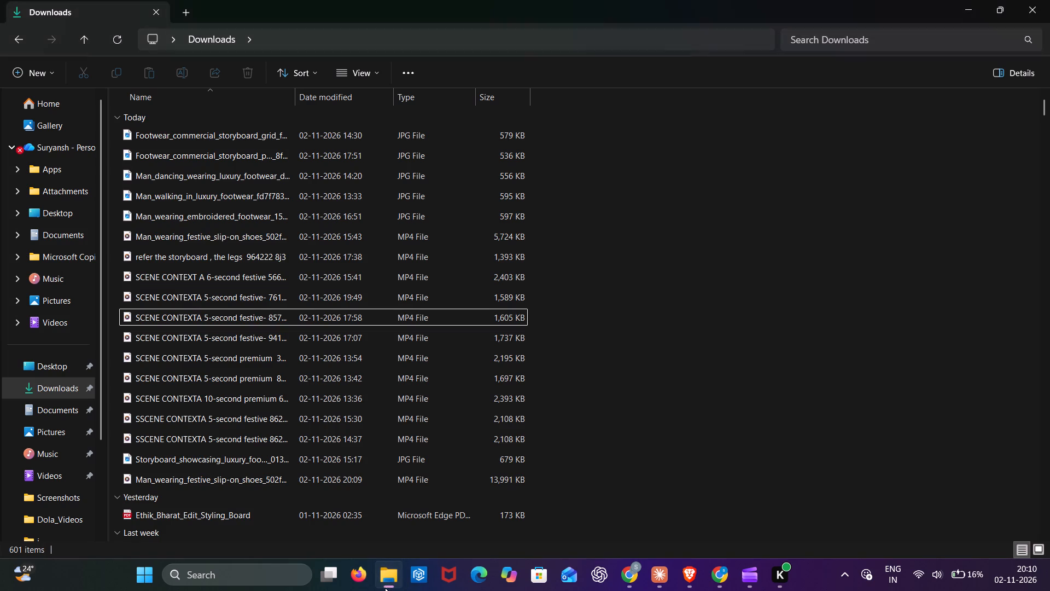
{"action": "left_click", "coordinate": [121, 49]}
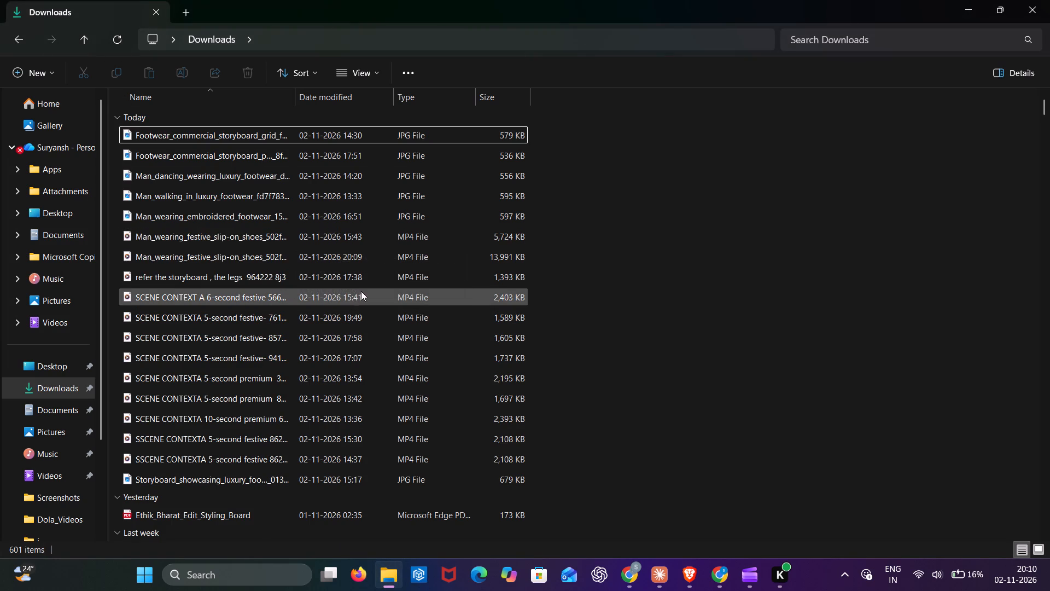
{"action": "left_click_drag", "start_coordinate": [290, 256], "coordinate": [297, 256]}
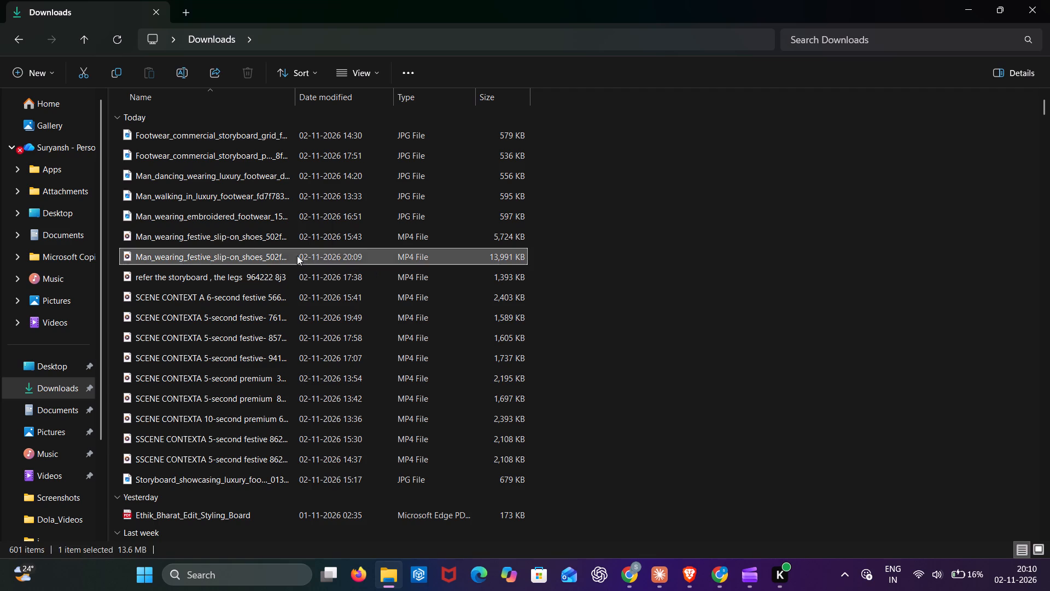
{"action": "left_click_drag", "start_coordinate": [297, 256], "coordinate": [752, 585]}
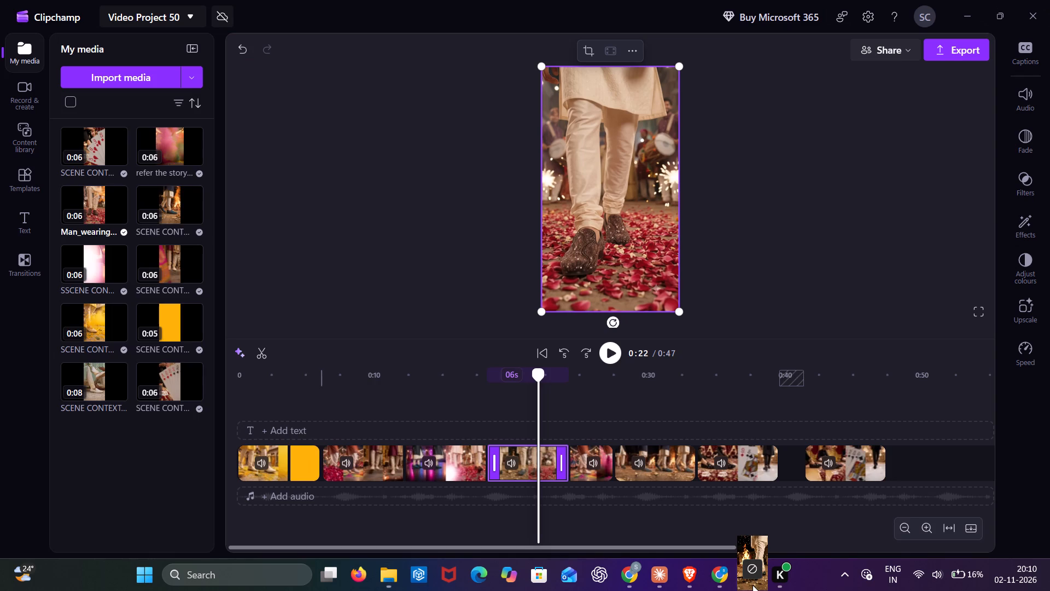
{"action": "left_click_drag", "start_coordinate": [752, 585], "coordinate": [947, 483]}
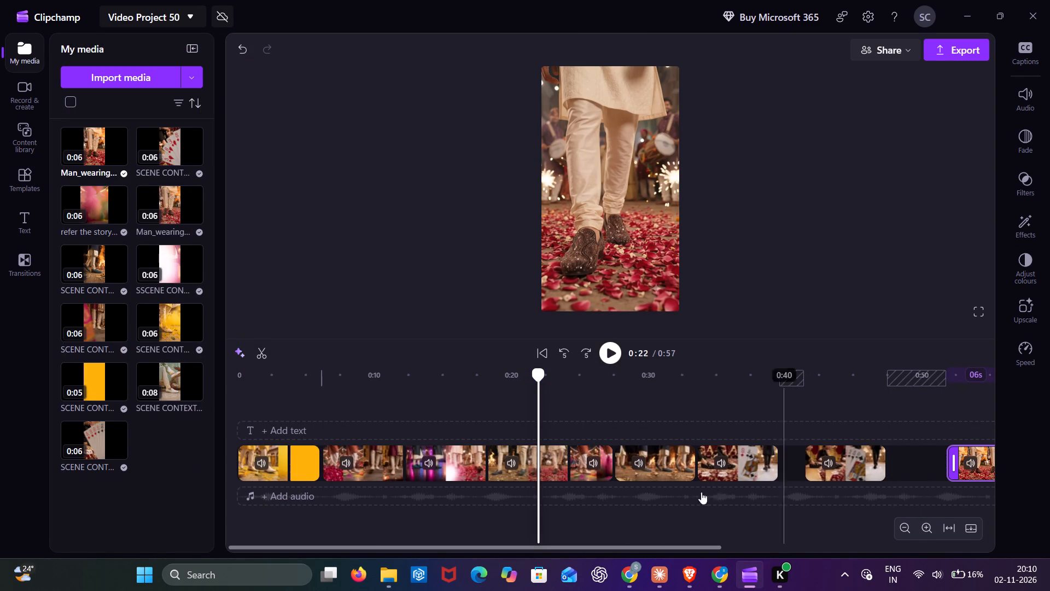
Compare playback of the original bonfire and rose-petal clip from 0:18 with the cleaned clip at the timeline's end.
{"action": "left_click_drag", "start_coordinate": [544, 378], "coordinate": [520, 380]}
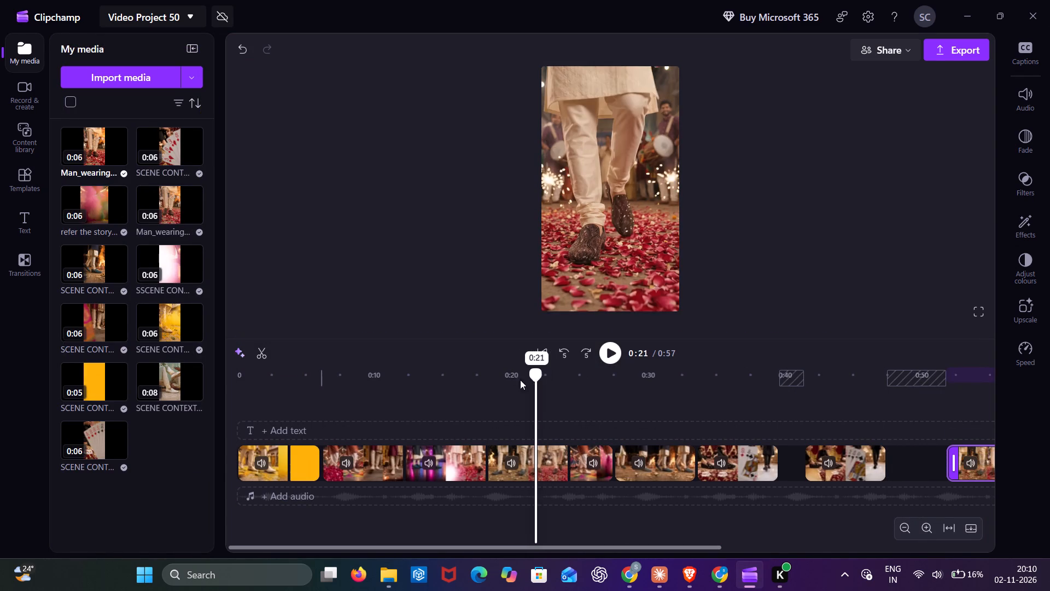
{"action": "left_click_drag", "start_coordinate": [520, 380], "coordinate": [486, 387]}
{"action": "left_click", "coordinate": [615, 355]}
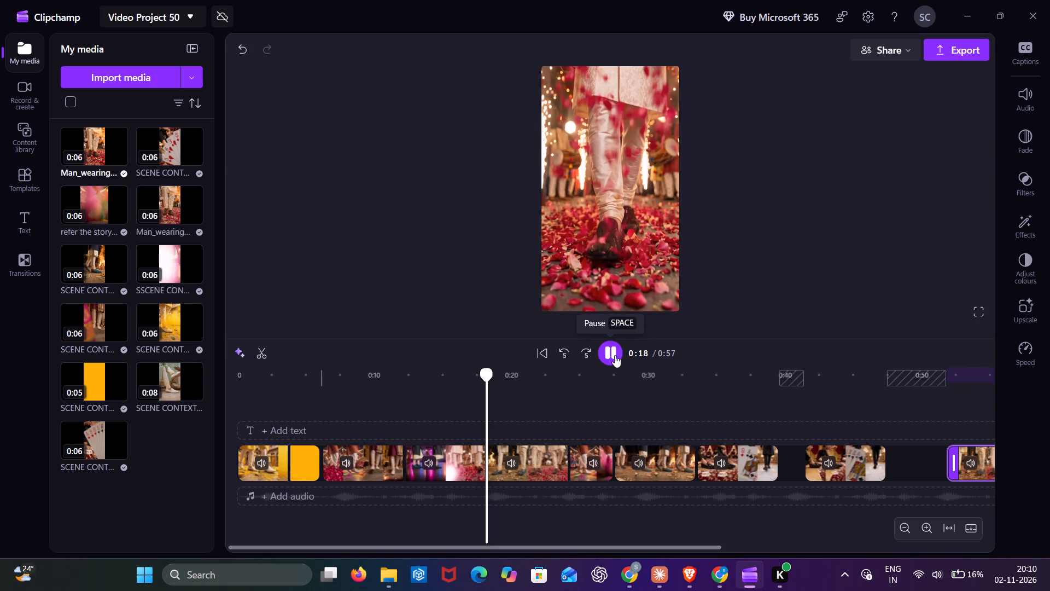
{"action": "left_click", "coordinate": [615, 355]}
{"action": "left_click", "coordinate": [941, 427]}
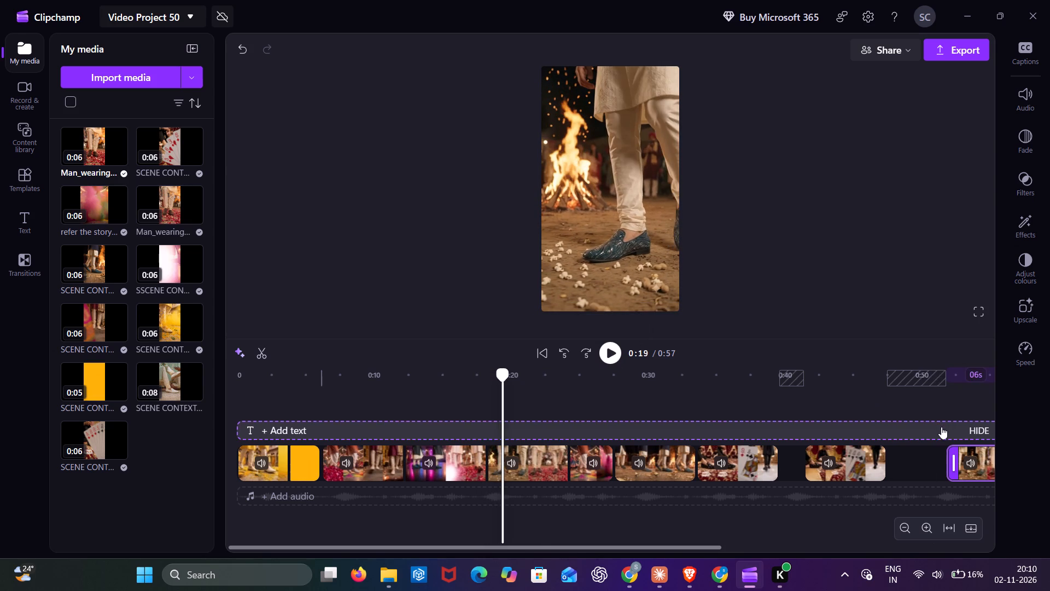
{"action": "left_click", "coordinate": [615, 356]}
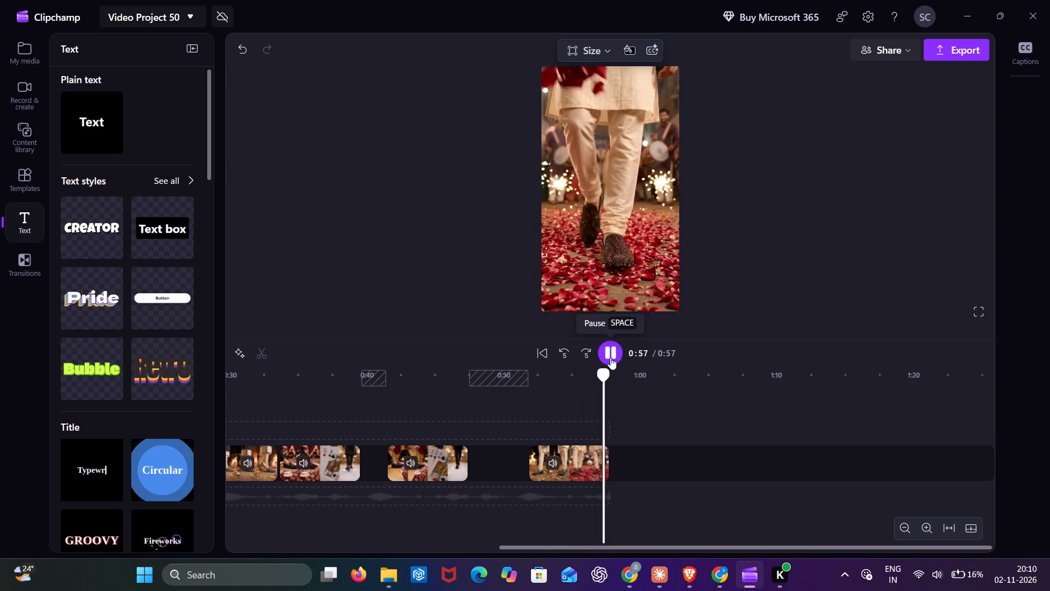
{"action": "left_click", "coordinate": [610, 357]}
{"action": "left_click", "coordinate": [610, 357]}
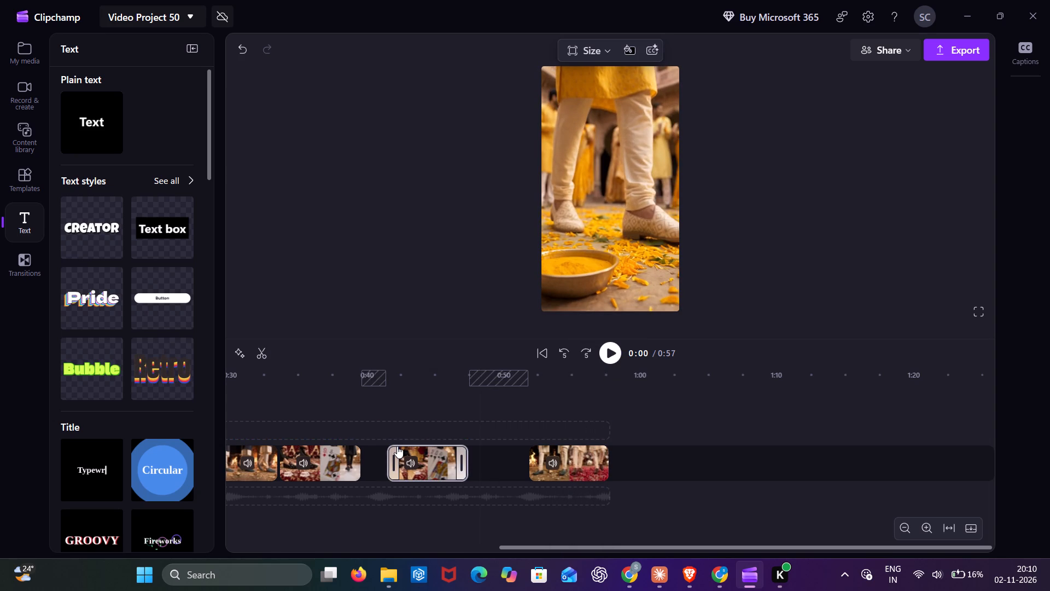
Examine the dance-floor clip frame by frame from about 0:12 to its flash transition into the rose-petal shot at 0:15.
{"action": "scroll", "coordinate": [397, 446], "scroll_direction": "right", "scroll_amount": 1}
{"action": "left_click", "coordinate": [395, 473]}
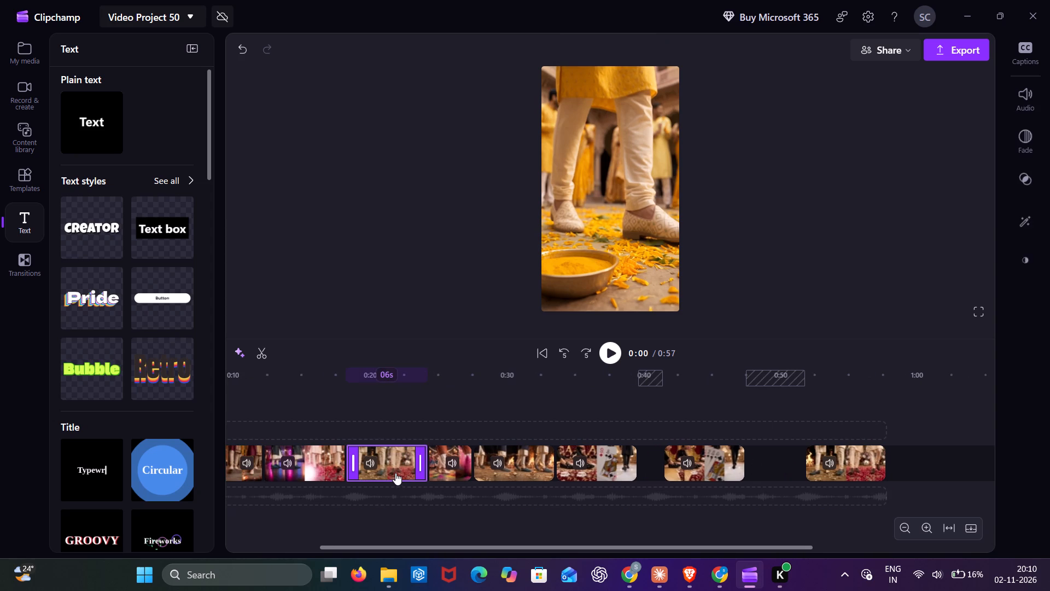
{"action": "left_click", "coordinate": [359, 419]}
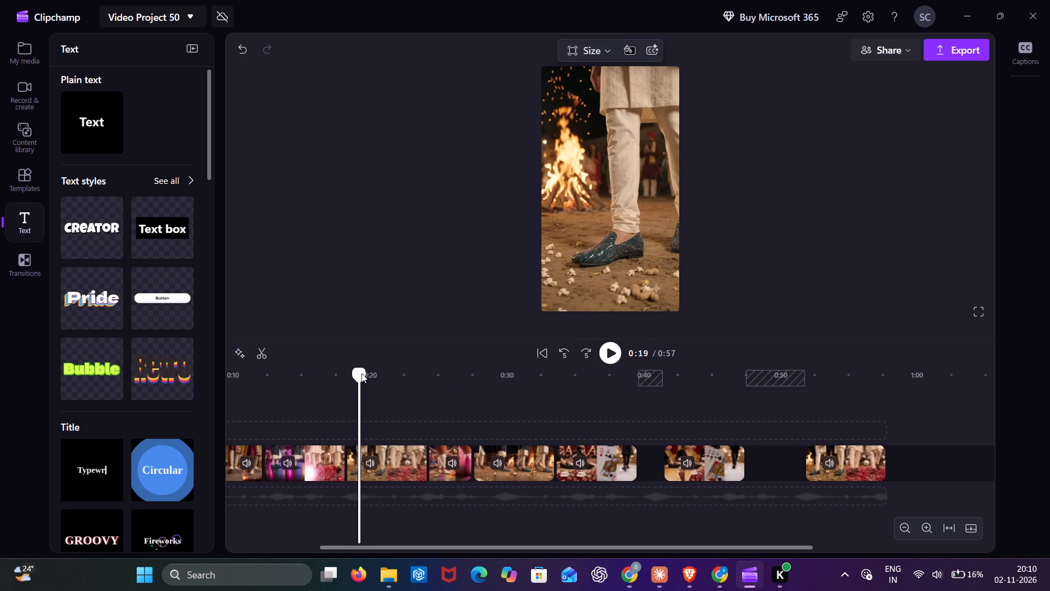
{"action": "left_click_drag", "start_coordinate": [348, 373], "coordinate": [271, 380]}
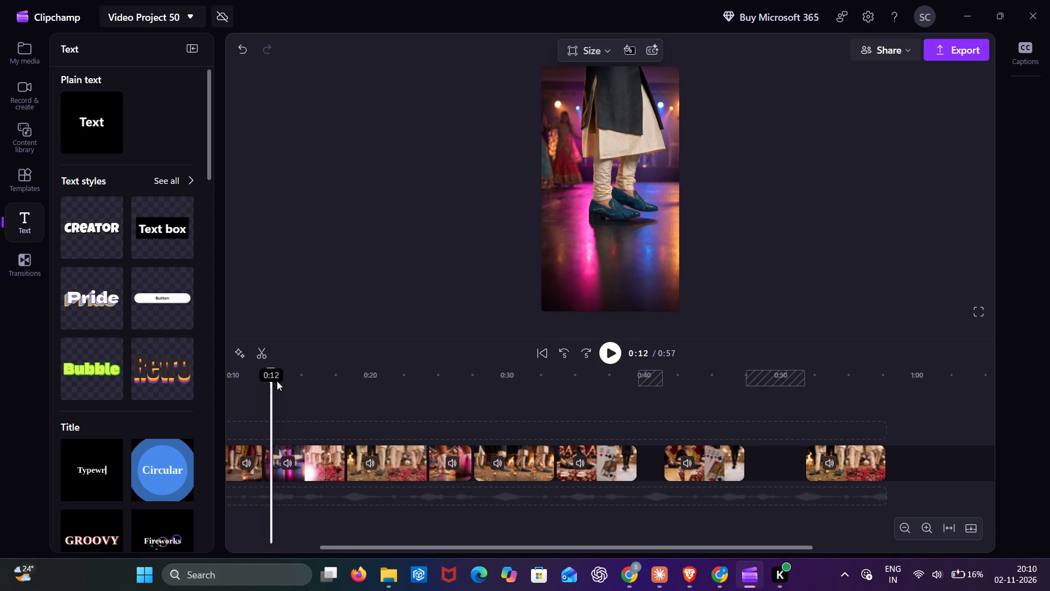
{"action": "left_click_drag", "start_coordinate": [268, 374], "coordinate": [301, 379]}
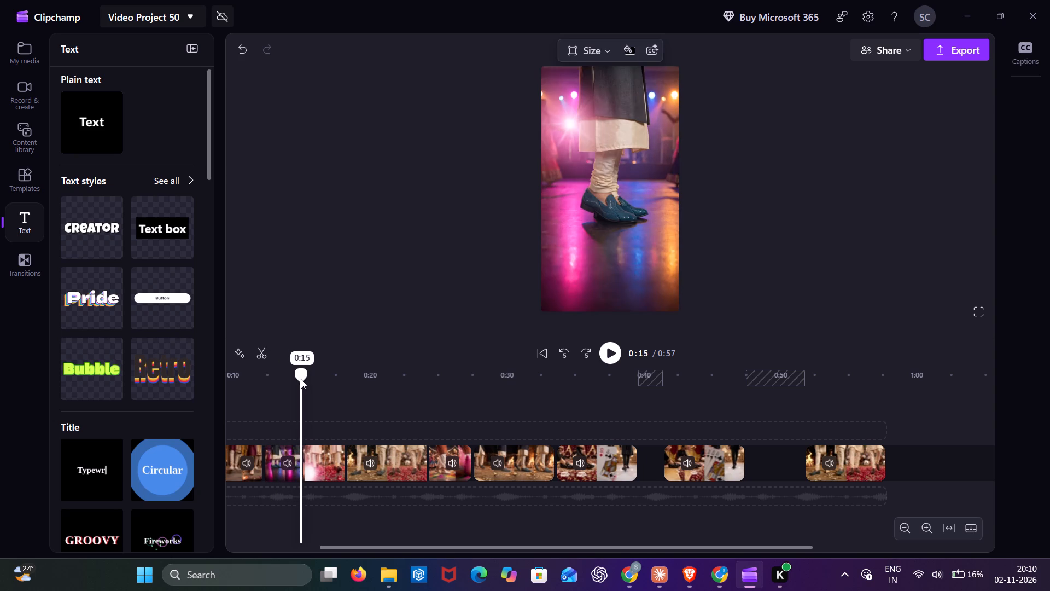
{"action": "left_click_drag", "start_coordinate": [301, 379], "coordinate": [305, 384]}
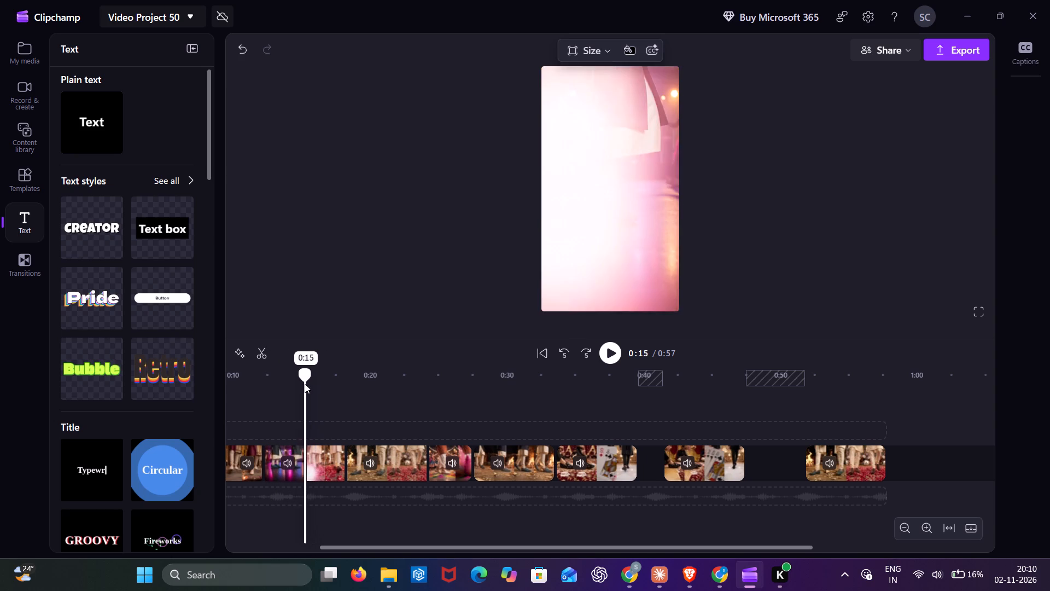
{"action": "left_click_drag", "start_coordinate": [305, 384], "coordinate": [309, 386]}
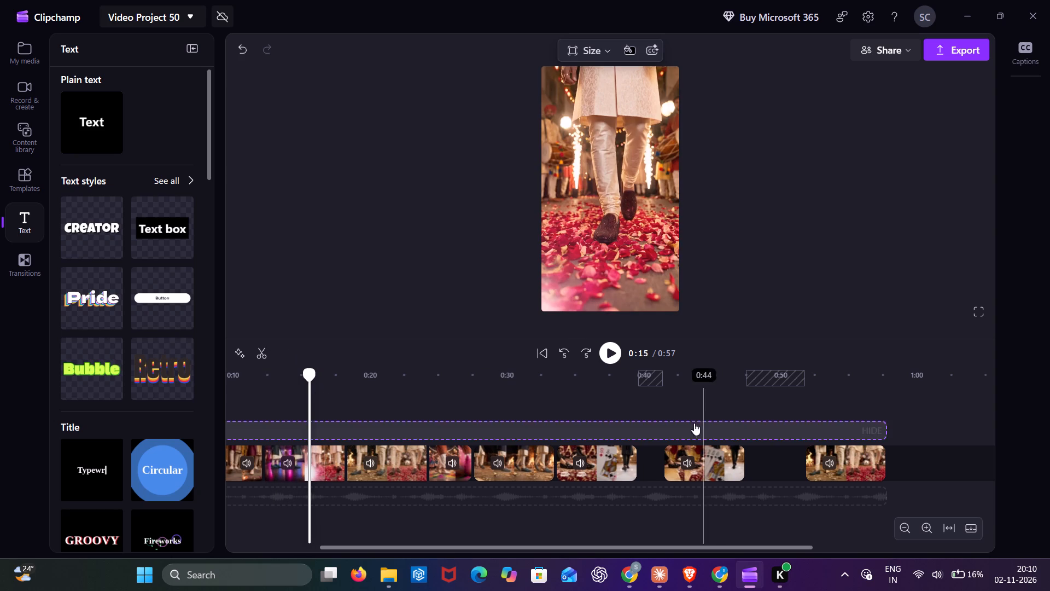
Play the rose-petal walk full screen from 0:15 to 0:17 and compare its shoes with the Maroon Sequin Embroidered Slip-on page in Brave.
{"action": "double_click", "coordinate": [612, 354]}
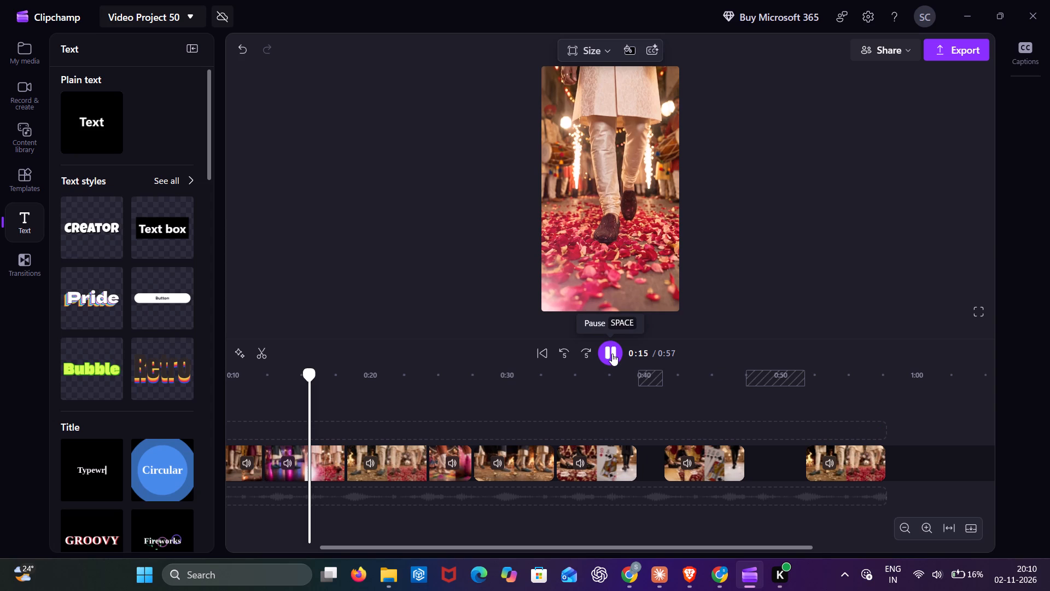
{"action": "left_click", "coordinate": [975, 311]}
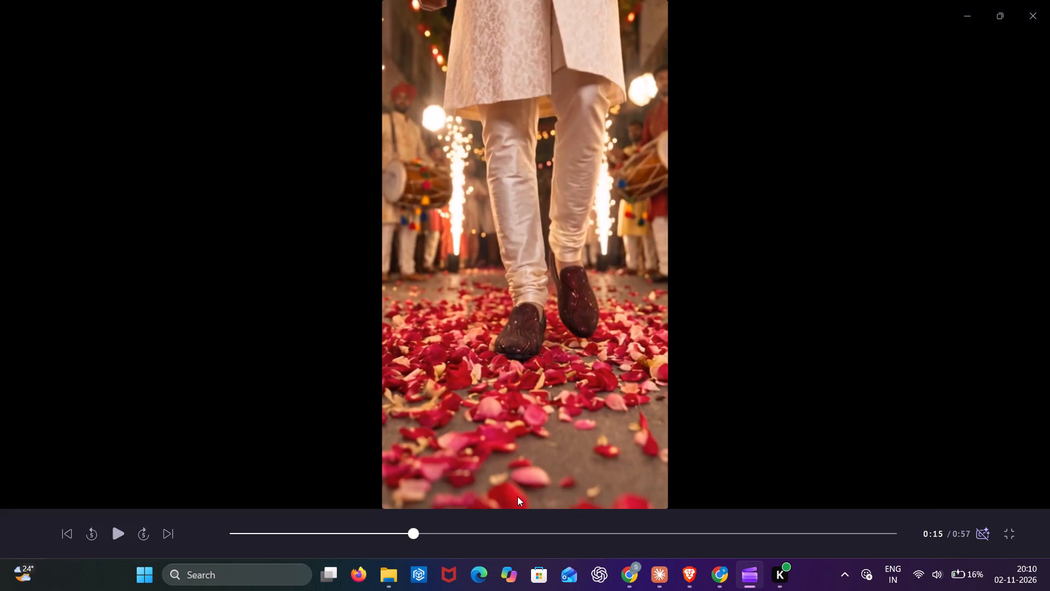
{"action": "left_click", "coordinate": [110, 537]}
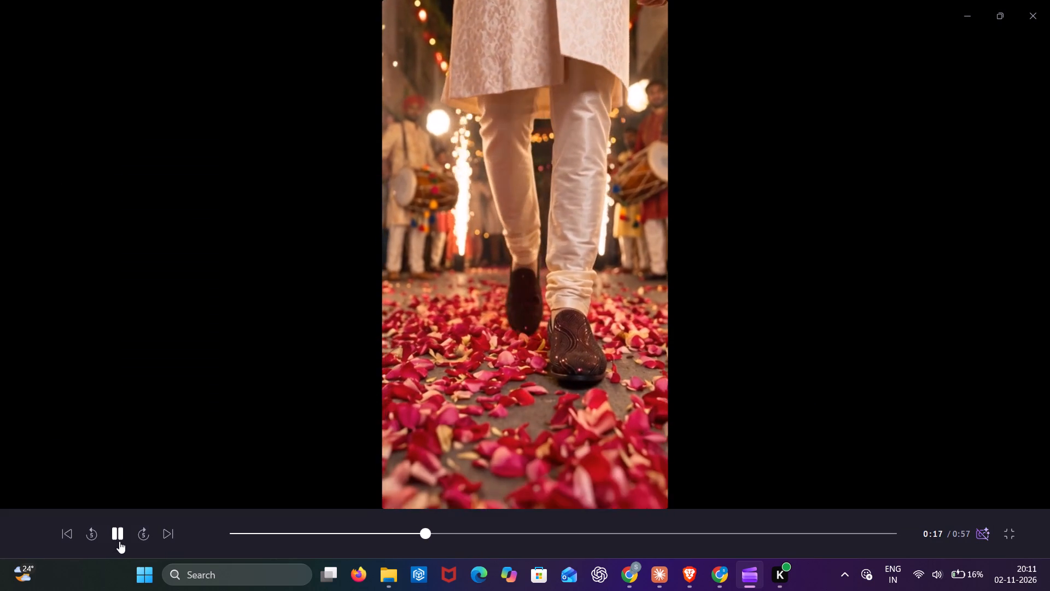
{"action": "left_click", "coordinate": [120, 541]}
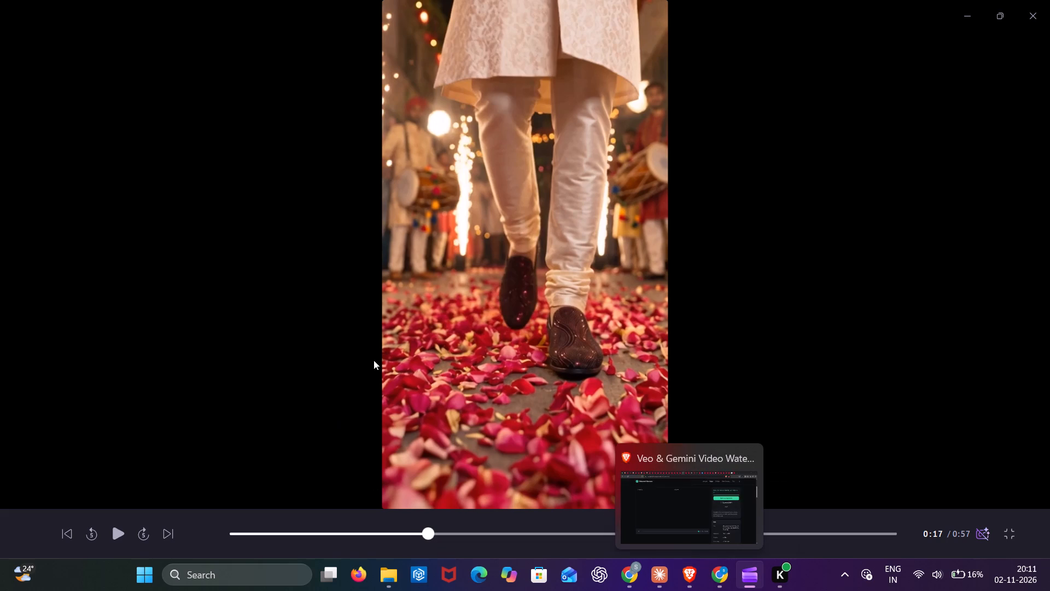
{"action": "left_click", "coordinate": [686, 572]}
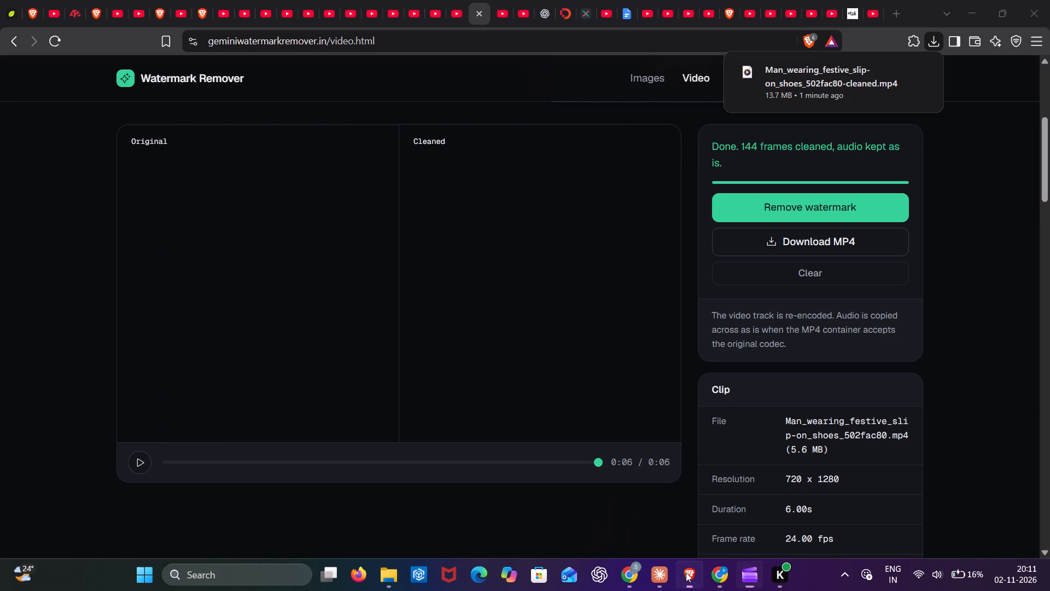
{"action": "left_click", "coordinate": [861, 1]}
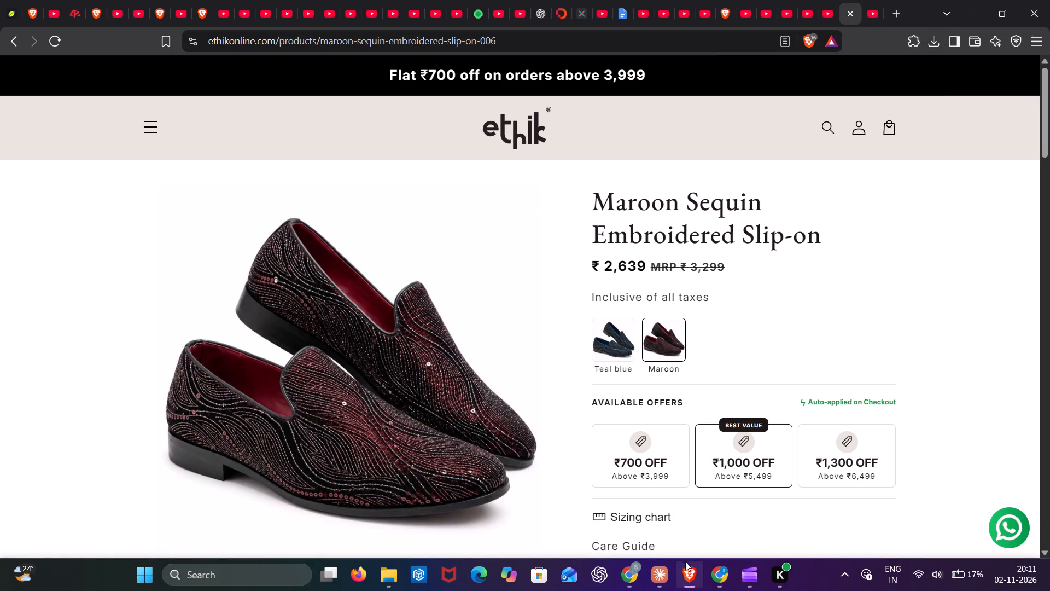
{"action": "left_click", "coordinate": [748, 575]}
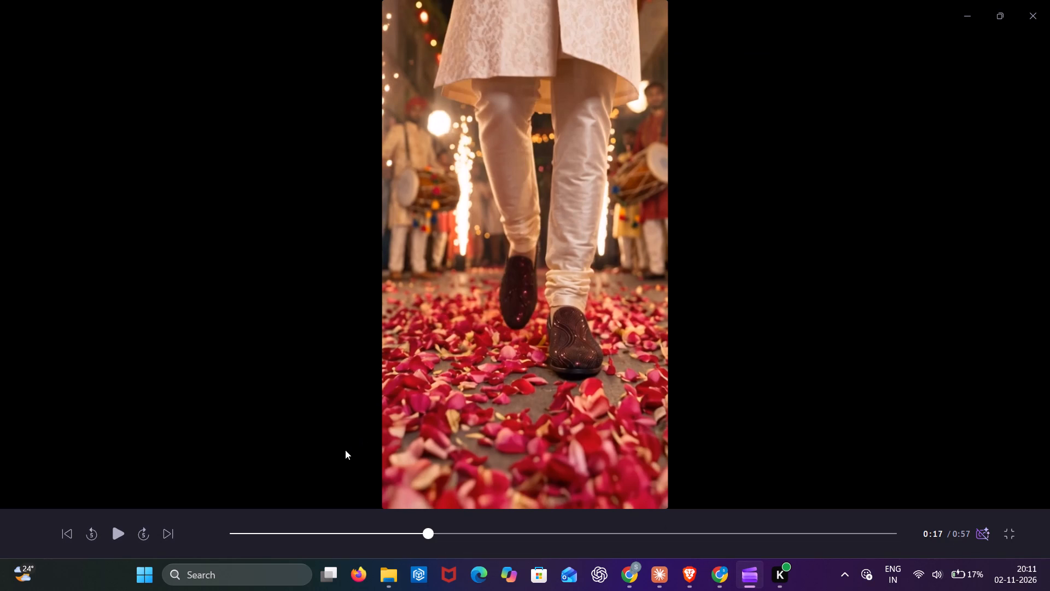
Back in Clipchamp, play on from 0:17 and pause repeatedly between 0:21 and 0:23 to inspect the shoes in the second rose-petal shot.
{"action": "left_click", "coordinate": [121, 538]}
{"action": "double_click", "coordinate": [121, 538]}
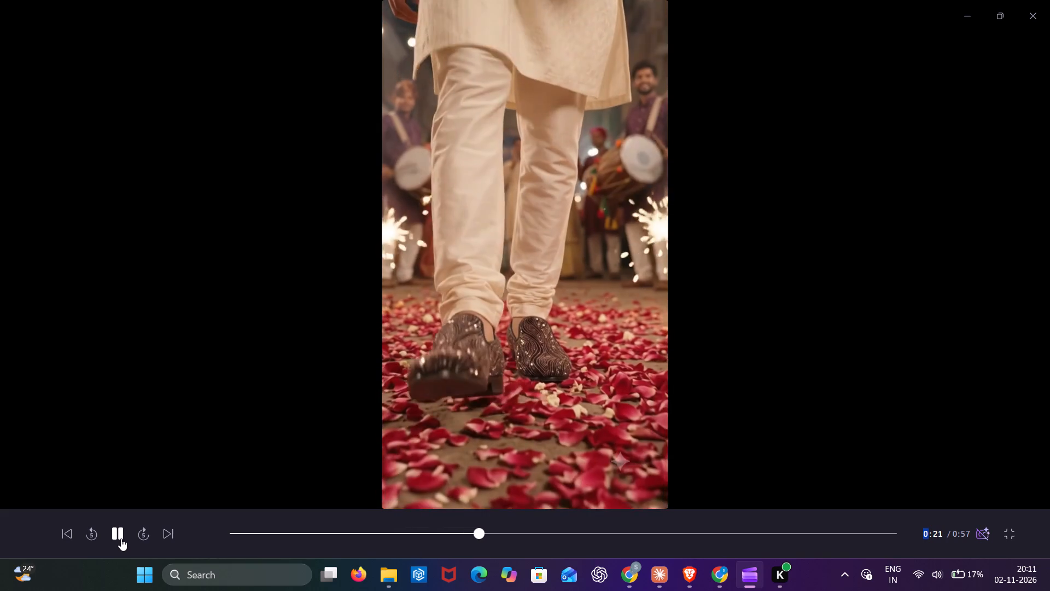
{"action": "double_click", "coordinate": [121, 538]}
{"action": "left_click", "coordinate": [121, 538]}
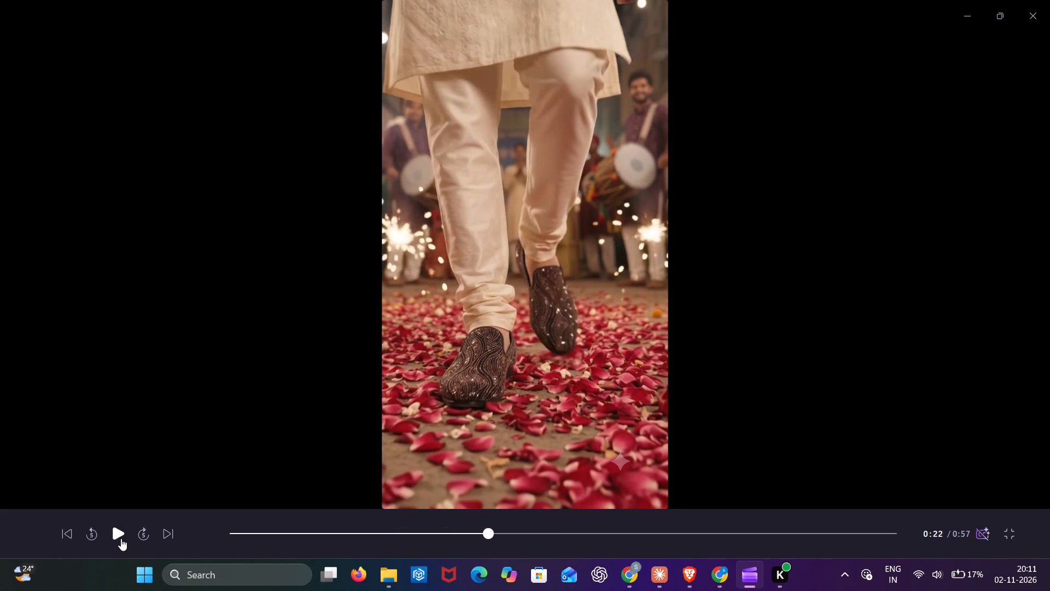
{"action": "left_click", "coordinate": [121, 538]}
{"action": "left_click", "coordinate": [121, 538]}
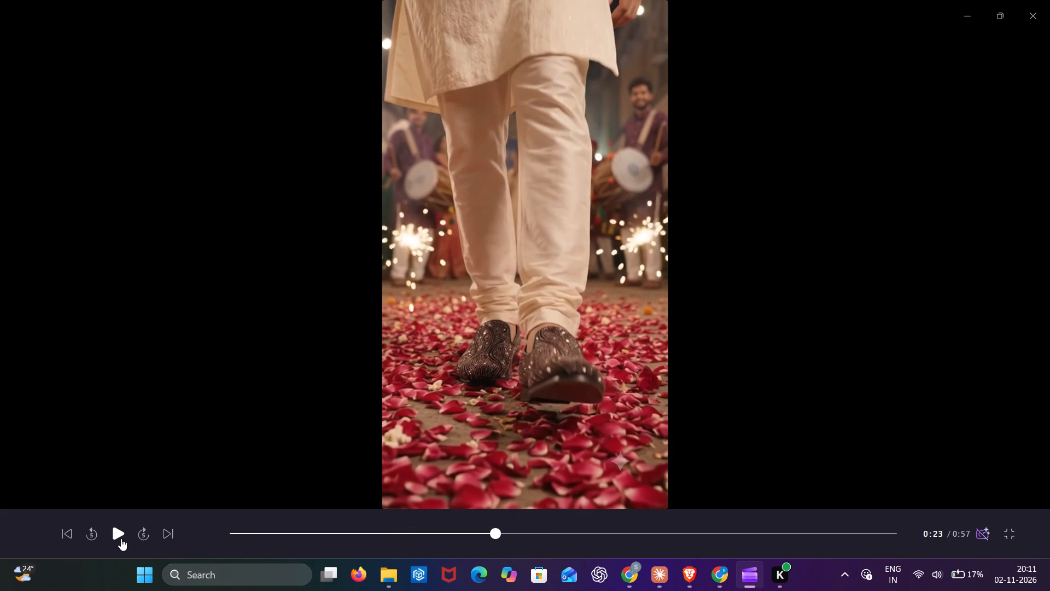
{"action": "left_click", "coordinate": [121, 538]}
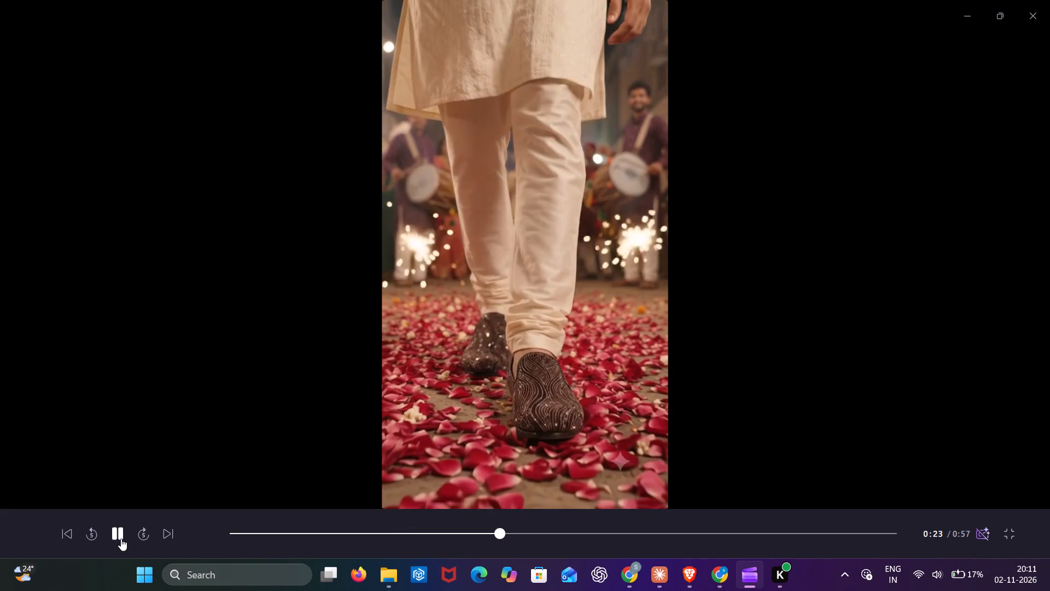
{"action": "left_click", "coordinate": [121, 538]}
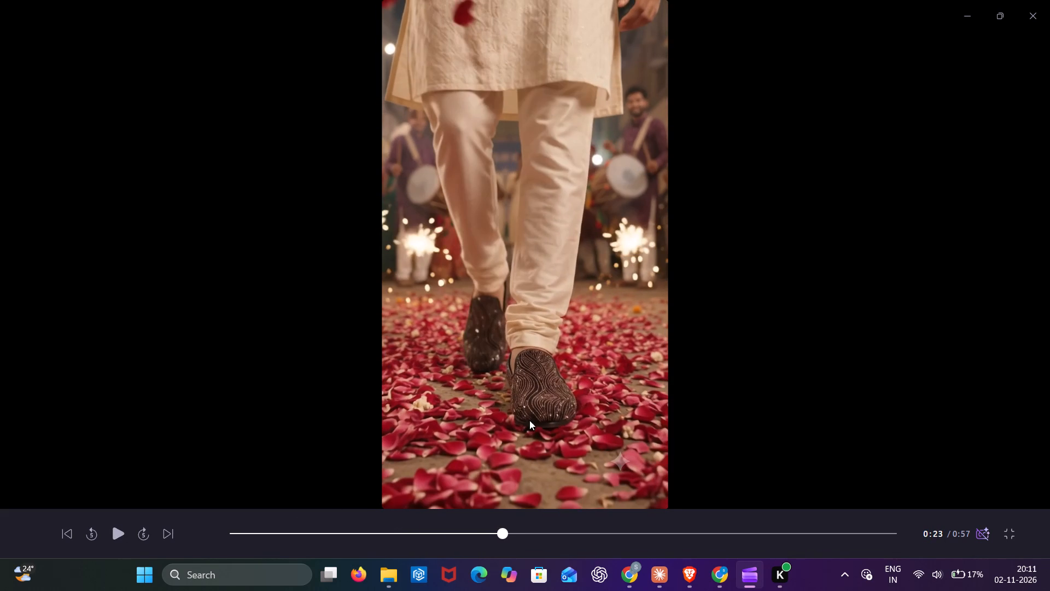
Switch to Brave and examine the enlarged Maroon Sequin Embroidered Slip-on photos, including the top, angled and worn views.
{"action": "left_click", "coordinate": [692, 566]}
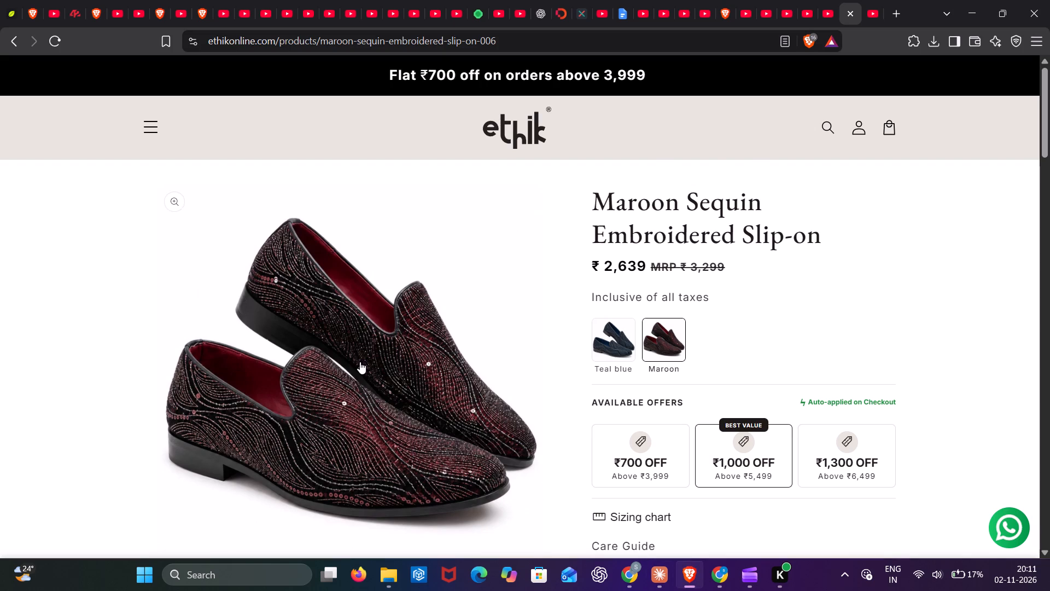
{"action": "scroll", "coordinate": [360, 362], "scroll_direction": "down", "scroll_amount": 6}
{"action": "left_click", "coordinate": [288, 434]}
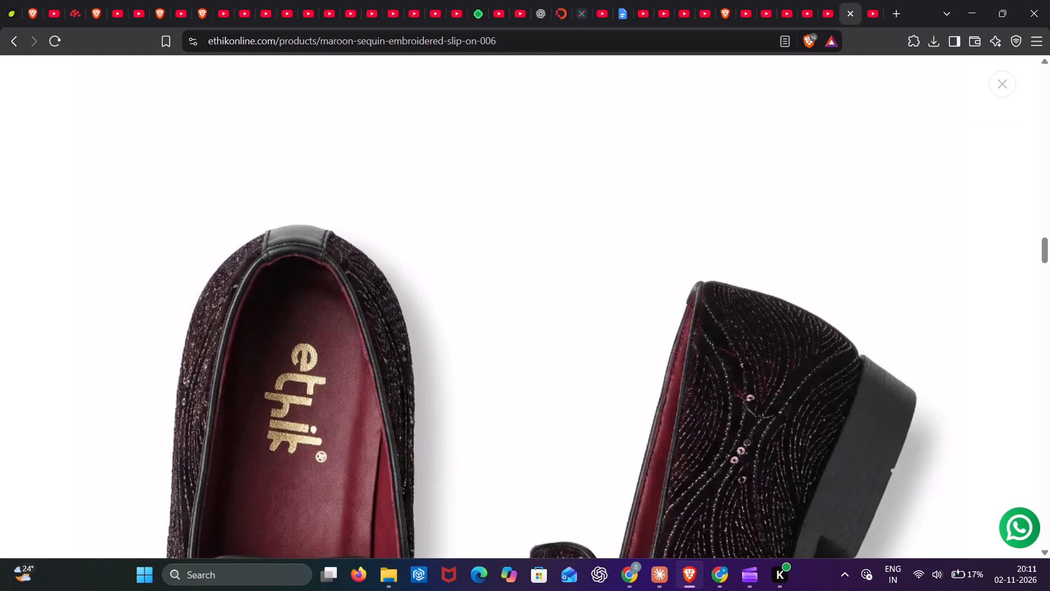
{"action": "scroll", "coordinate": [514, 441], "scroll_direction": "down", "scroll_amount": 5}
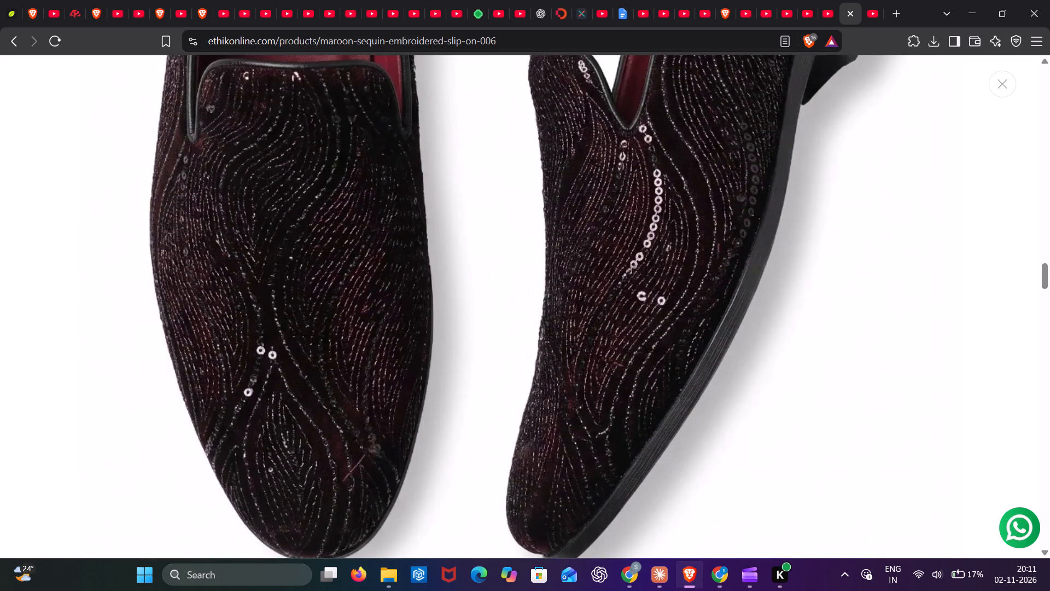
{"action": "left_click", "coordinate": [478, 416]}
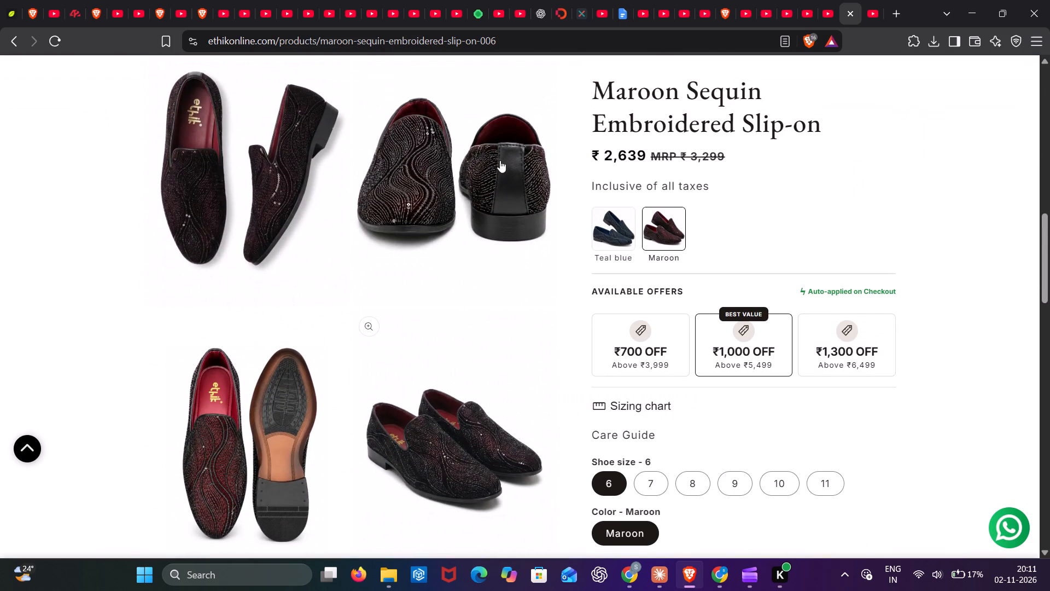
{"action": "left_click", "coordinate": [462, 395]}
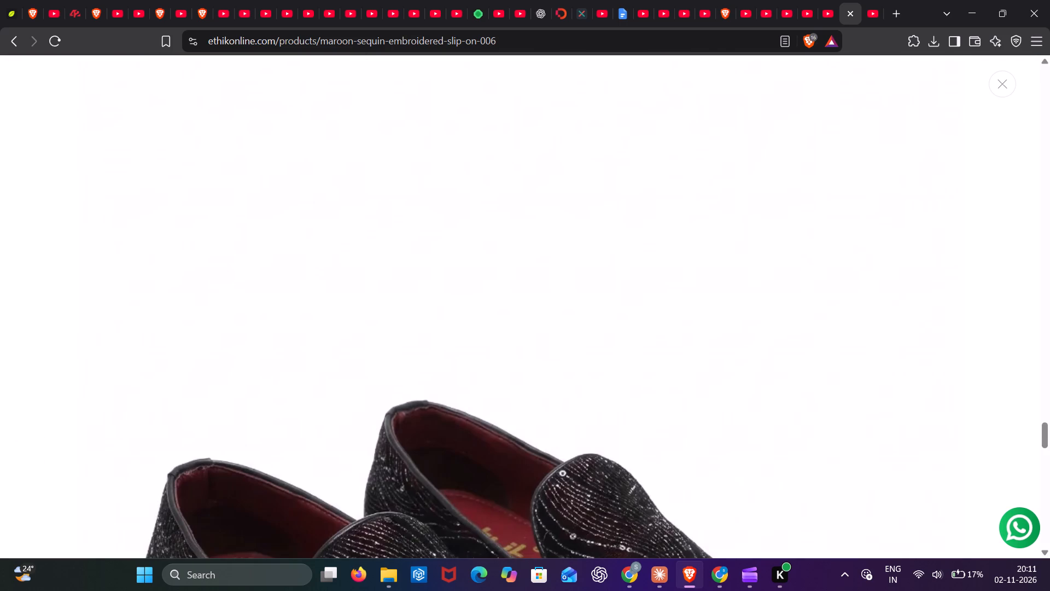
{"action": "scroll", "coordinate": [466, 445], "scroll_direction": "down", "scroll_amount": 3}
{"action": "left_click", "coordinate": [480, 390]}
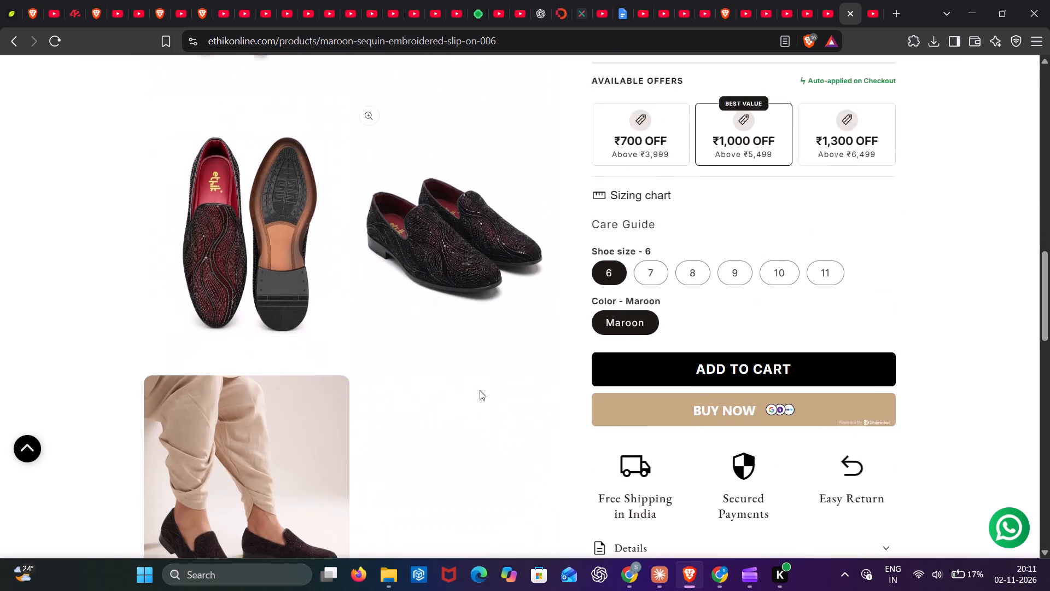
{"action": "left_click", "coordinate": [335, 418]}
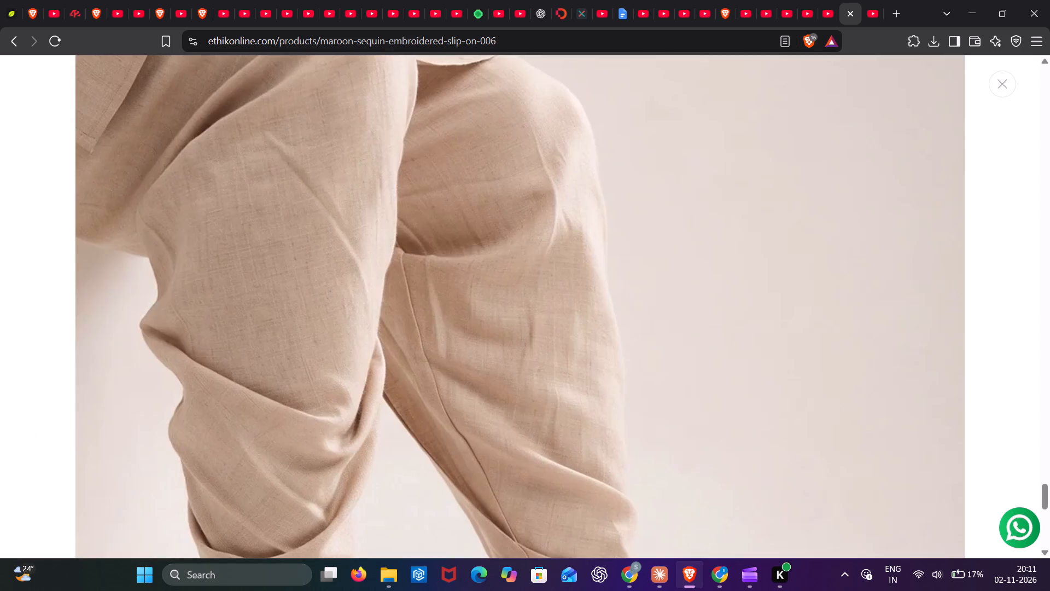
{"action": "scroll", "coordinate": [408, 379], "scroll_direction": "down", "scroll_amount": 5}
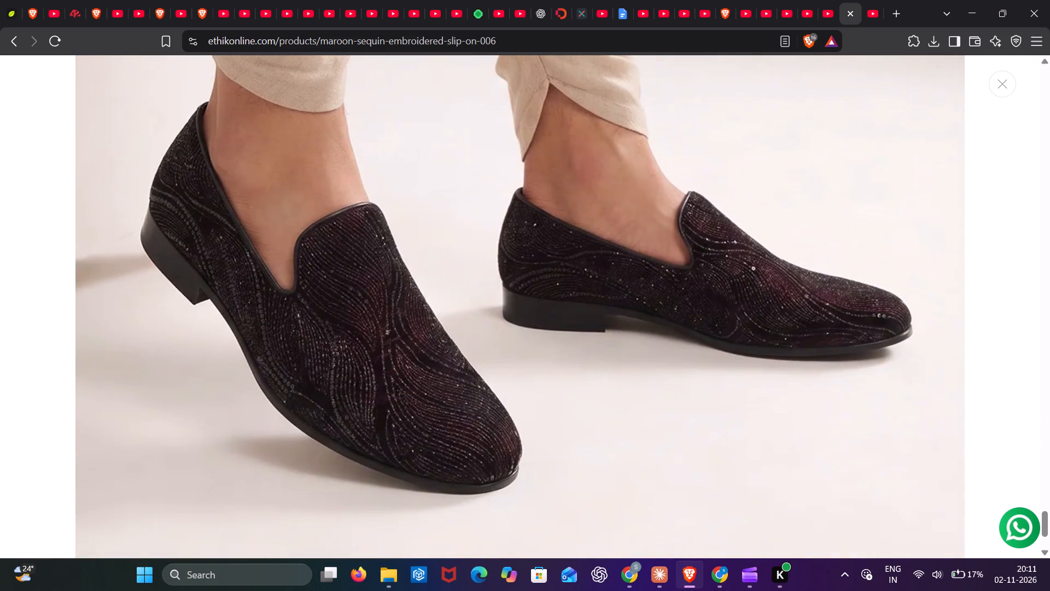
{"action": "scroll", "coordinate": [408, 379], "scroll_direction": "down", "scroll_amount": 3}
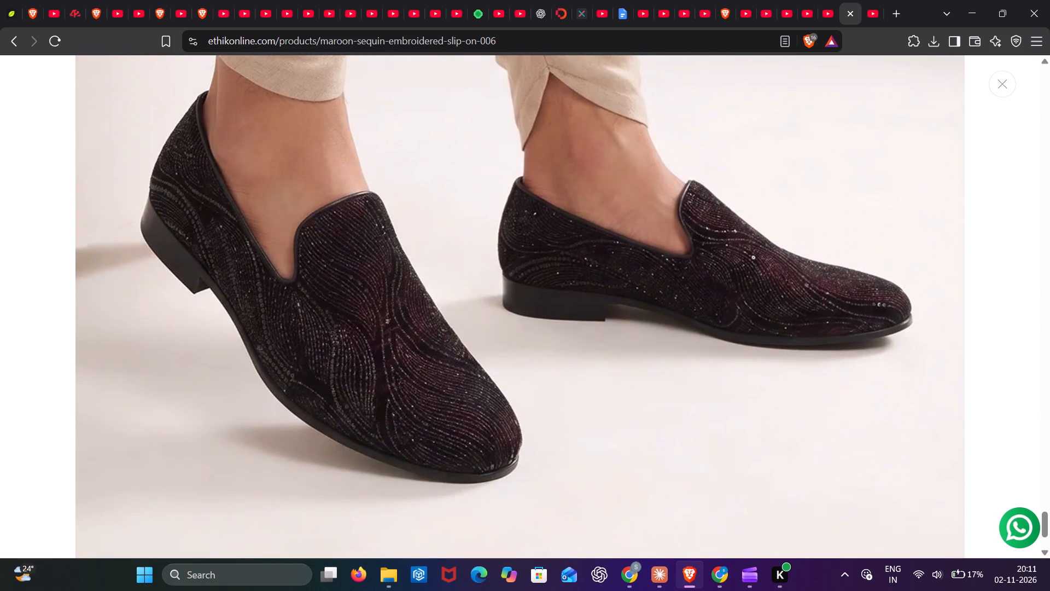
Return to Clipchamp and review the full-screen preview at 0:09, 0:12 and 0:16, playing through to the second rose-petal shot at 0:22.
{"action": "left_click", "coordinate": [736, 590]}
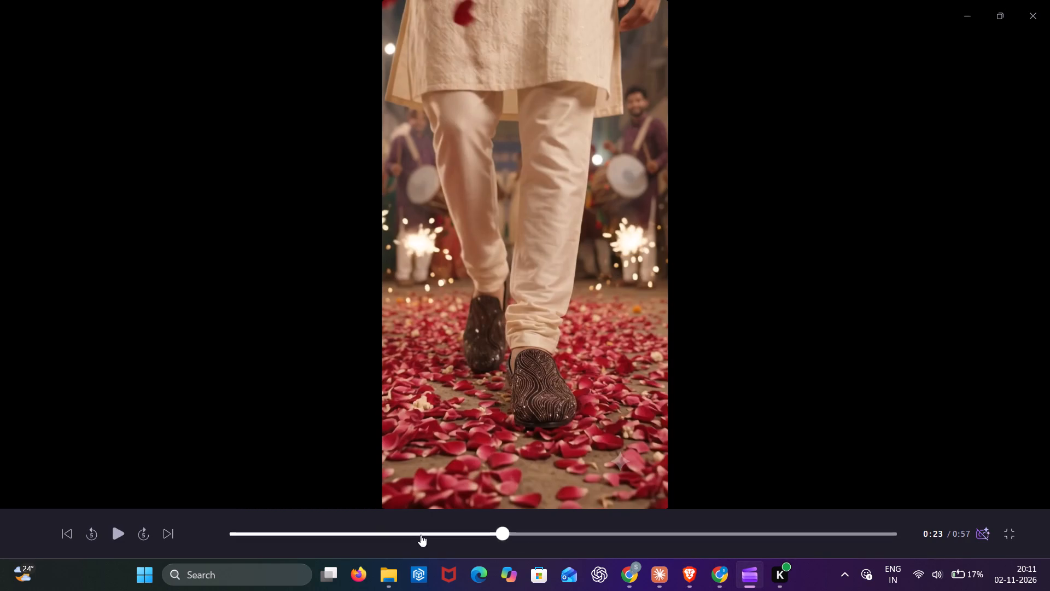
{"action": "left_click", "coordinate": [420, 535]}
{"action": "left_click", "coordinate": [367, 523]}
{"action": "left_click", "coordinate": [345, 535]}
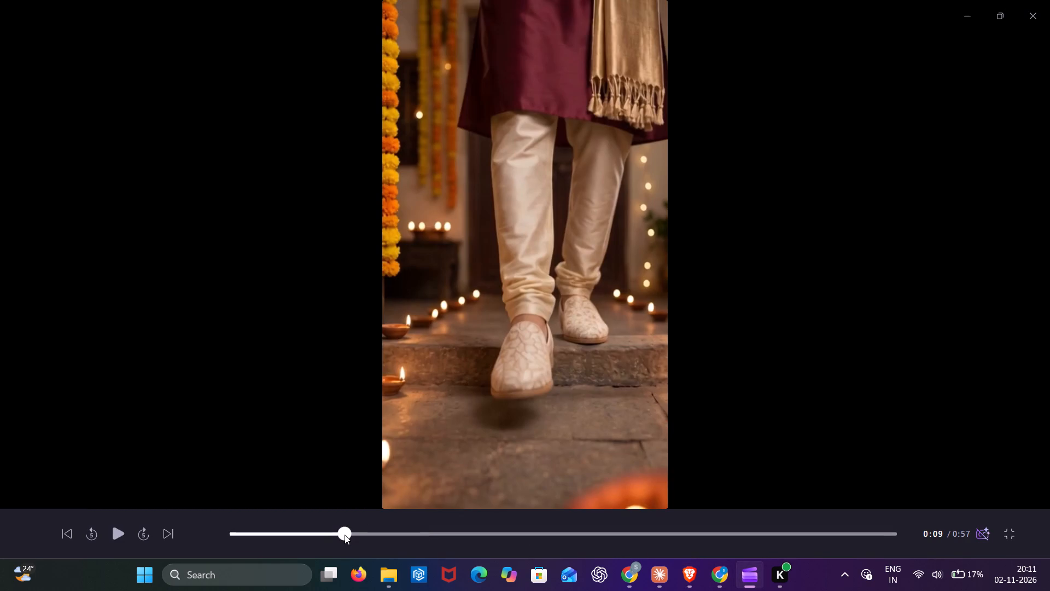
{"action": "left_click", "coordinate": [374, 527]}
{"action": "left_click", "coordinate": [369, 531]}
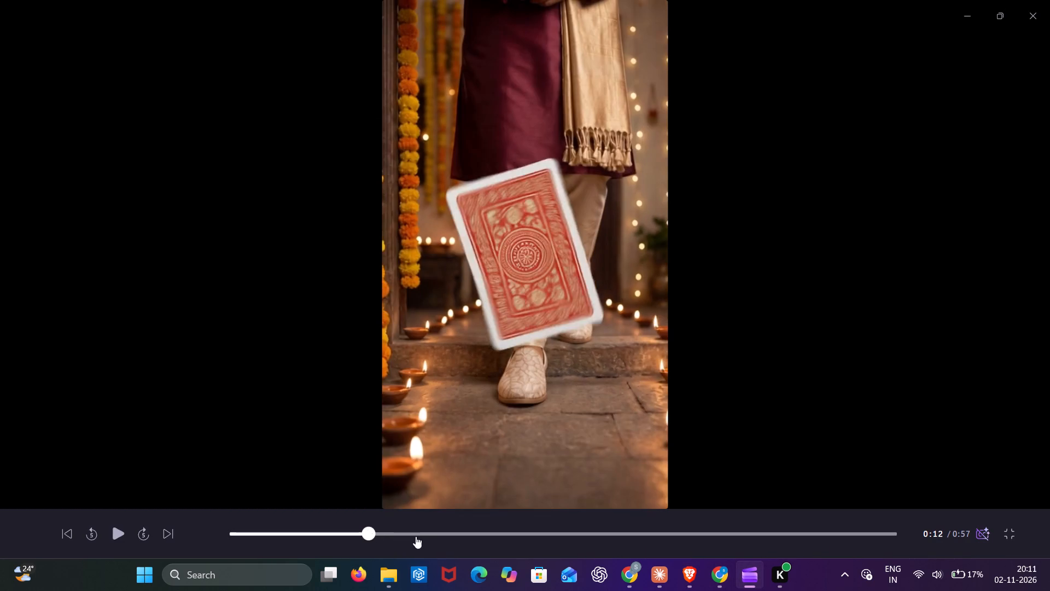
{"action": "left_click", "coordinate": [416, 536]}
{"action": "left_click", "coordinate": [119, 533]}
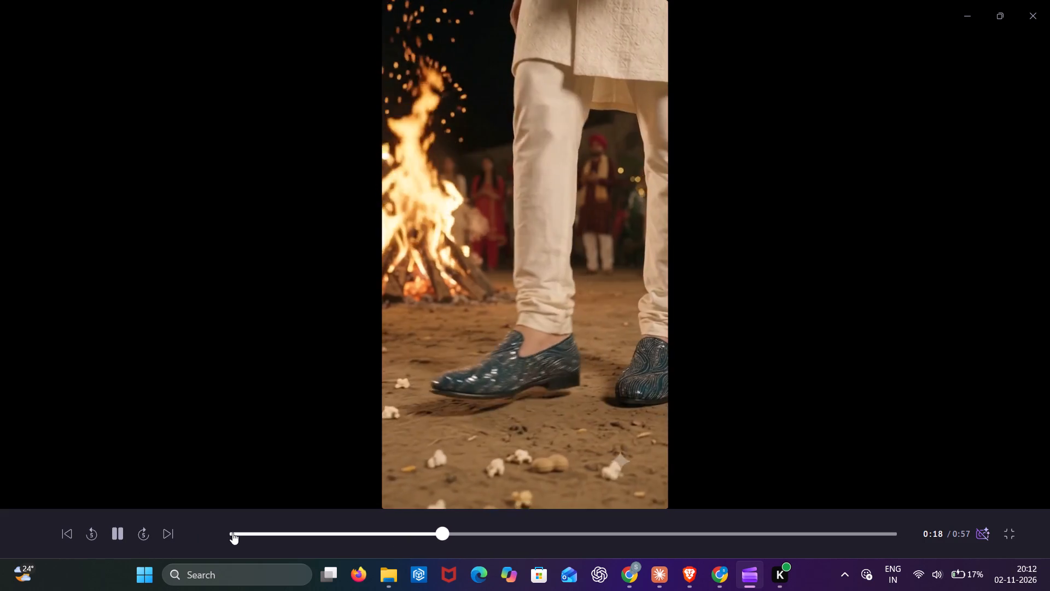
{"action": "left_click", "coordinate": [419, 534]}
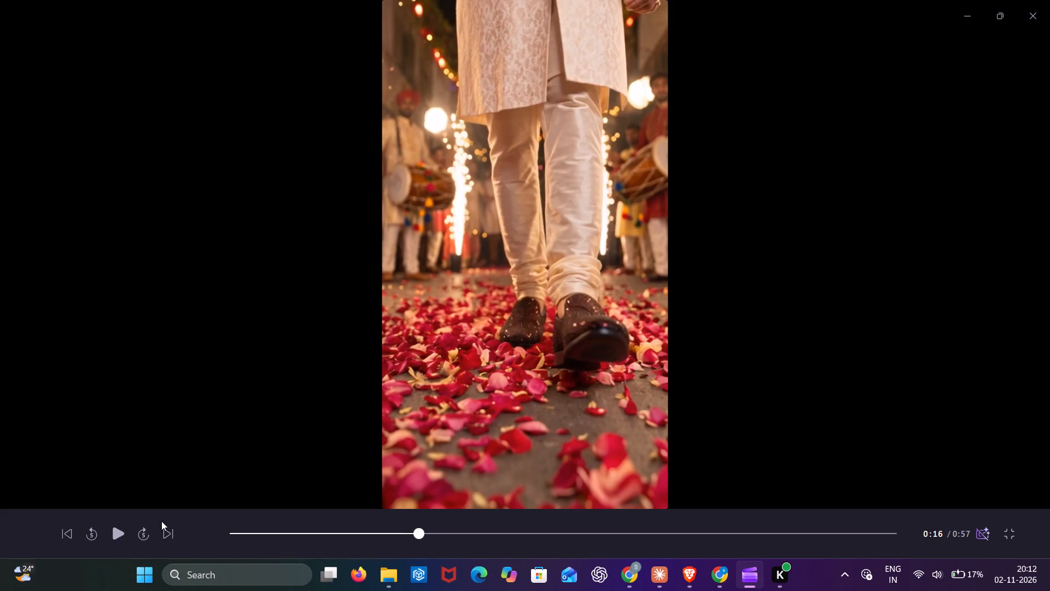
{"action": "left_click", "coordinate": [116, 538]}
{"action": "double_click", "coordinate": [116, 538]}
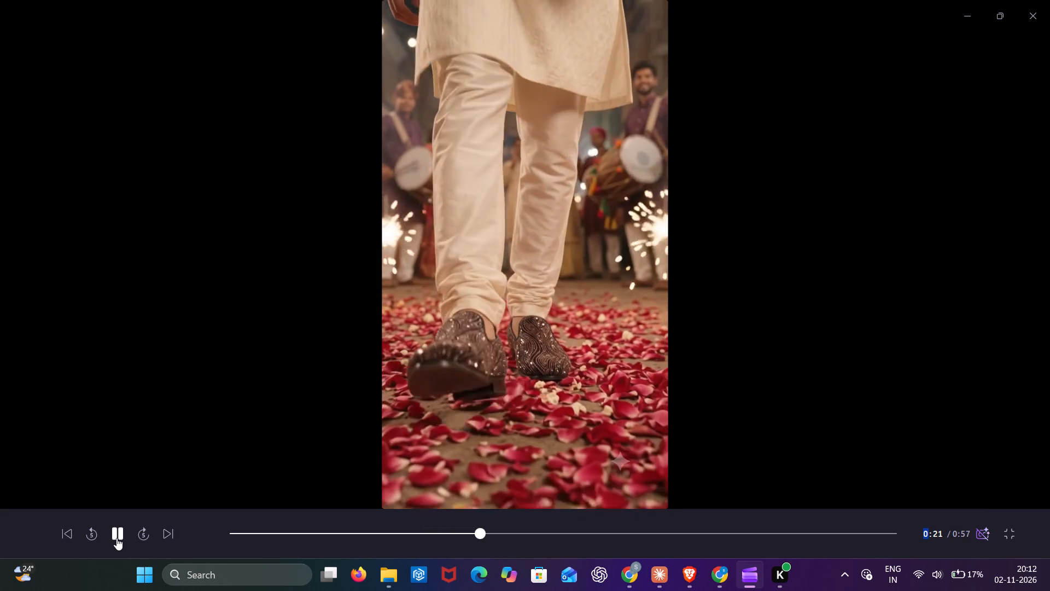
{"action": "left_click", "coordinate": [116, 538]}
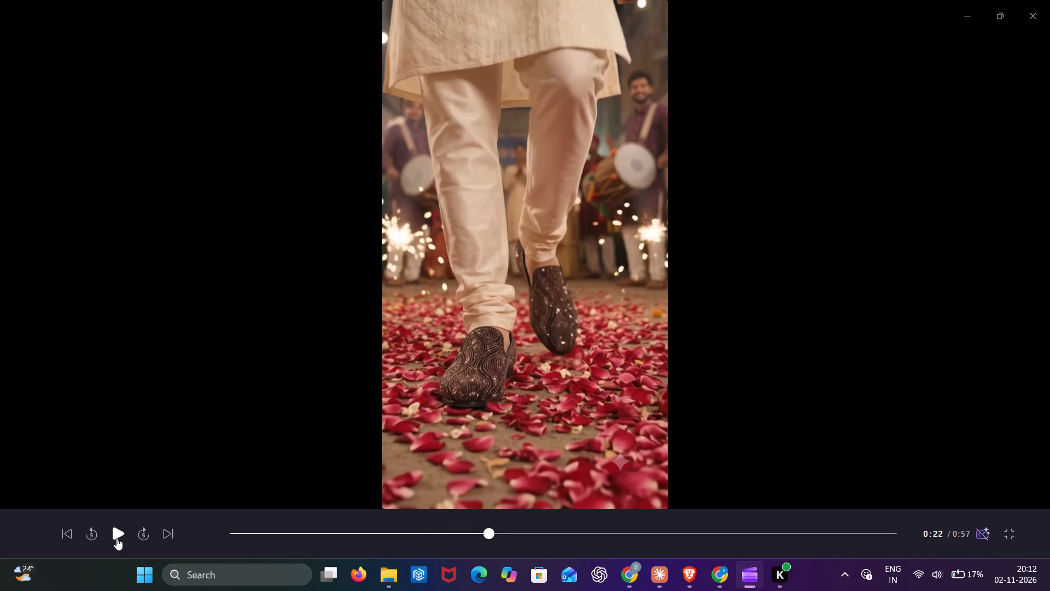
Replay the first rose-petal shot from 0:15 to 0:18, pausing at intervals to inspect the maroon shoes.
{"action": "left_click", "coordinate": [409, 534]}
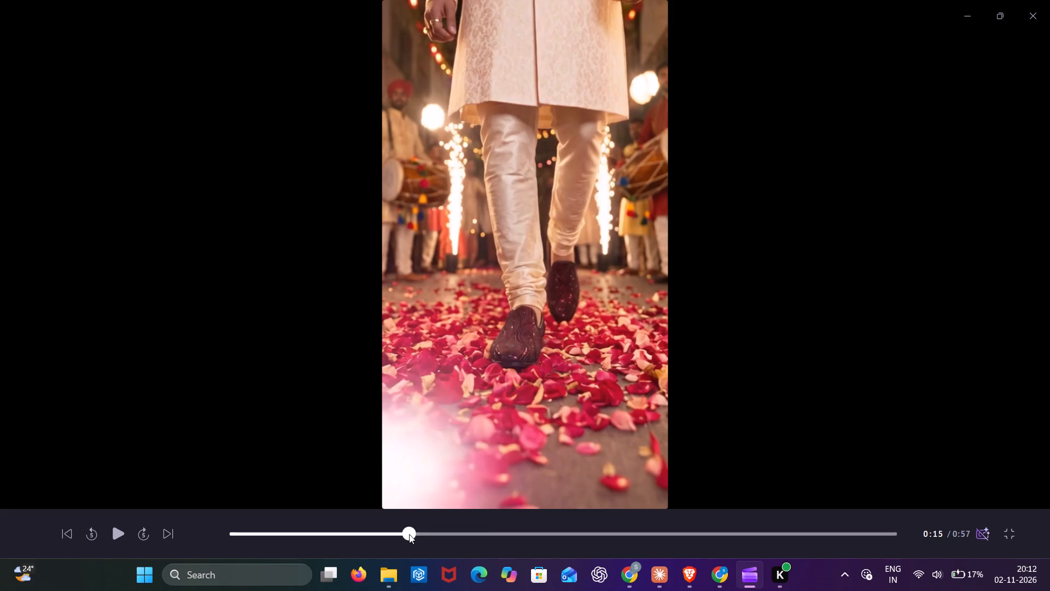
{"action": "left_click", "coordinate": [118, 531]}
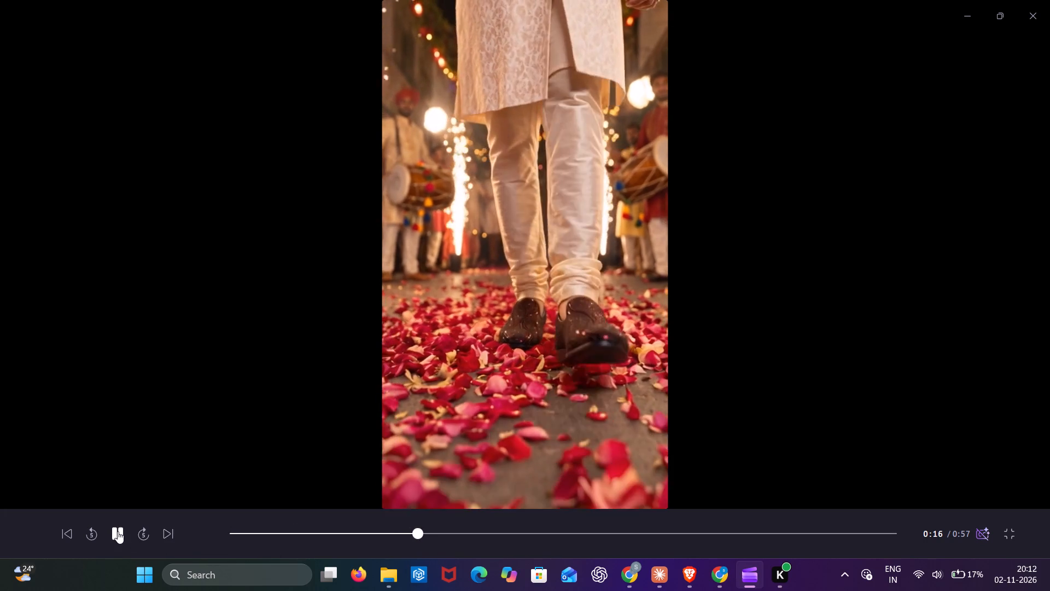
{"action": "left_click", "coordinate": [118, 531]}
{"action": "left_click", "coordinate": [118, 531]}
{"action": "triple_click", "coordinate": [118, 531]}
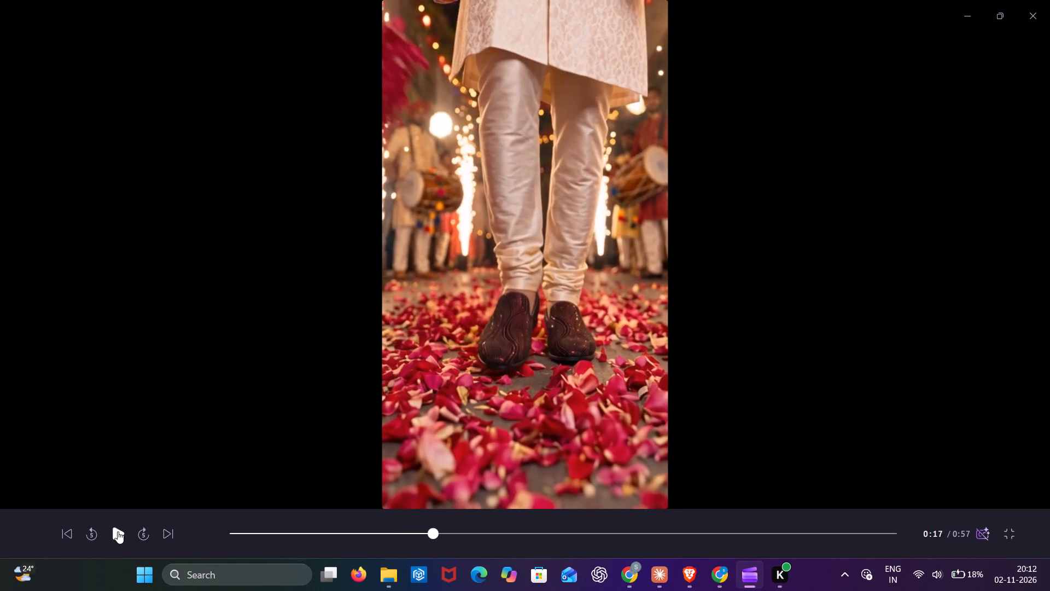
{"action": "left_click", "coordinate": [118, 531]}
{"action": "left_click", "coordinate": [118, 531]}
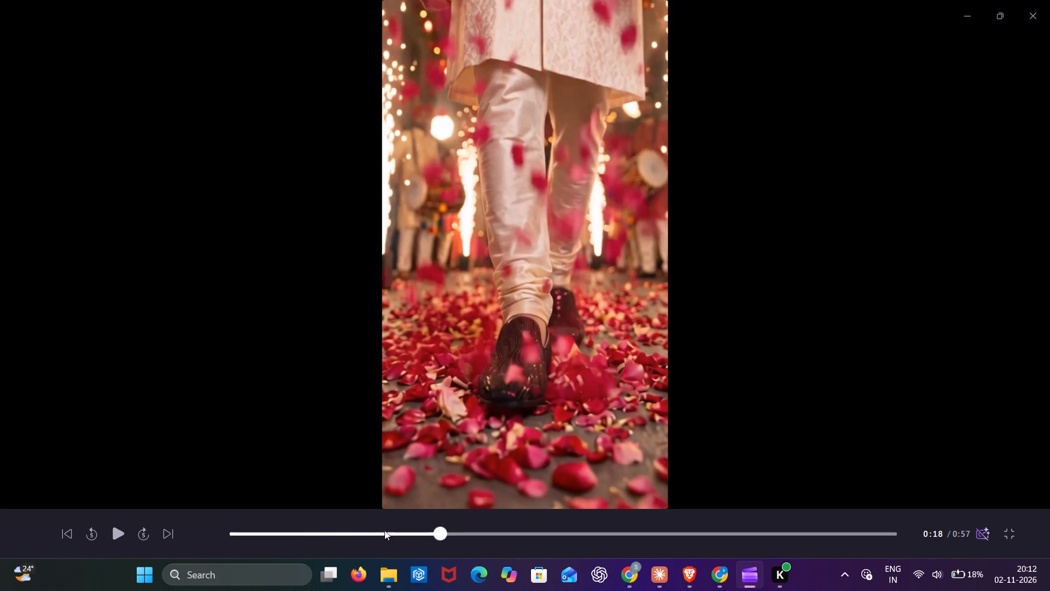
Play the sequence from the dance-floor clip before 0:14 through to the coloured-powder clip at 0:25, and exit full screen.
{"action": "left_click", "coordinate": [384, 530]}
{"action": "left_click", "coordinate": [114, 541]}
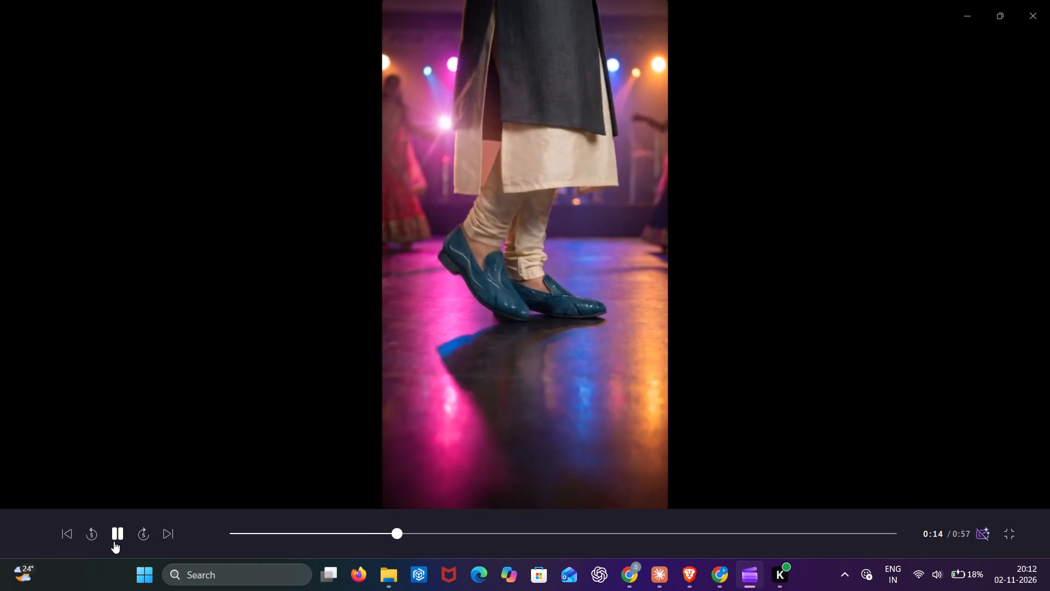
{"action": "double_click", "coordinate": [116, 540]}
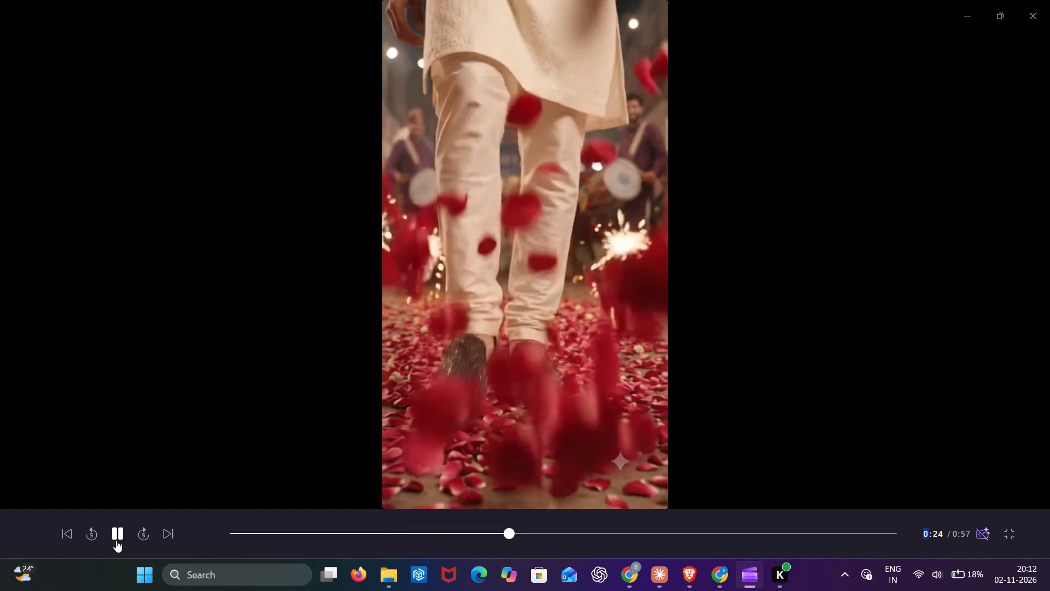
{"action": "left_click", "coordinate": [116, 540]}
{"action": "left_click", "coordinate": [1007, 531]}
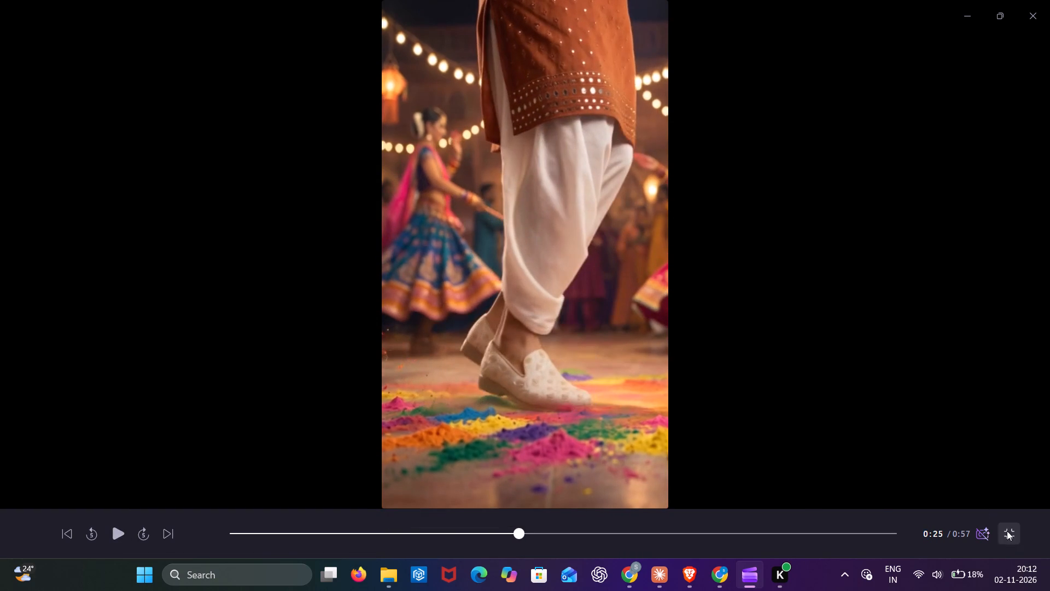
Split the dance-floor clip at 0:15, in the white flash leading into the rose-petal shot, and delete its dance-floor part.
{"action": "left_click_drag", "start_coordinate": [440, 375], "coordinate": [412, 380]}
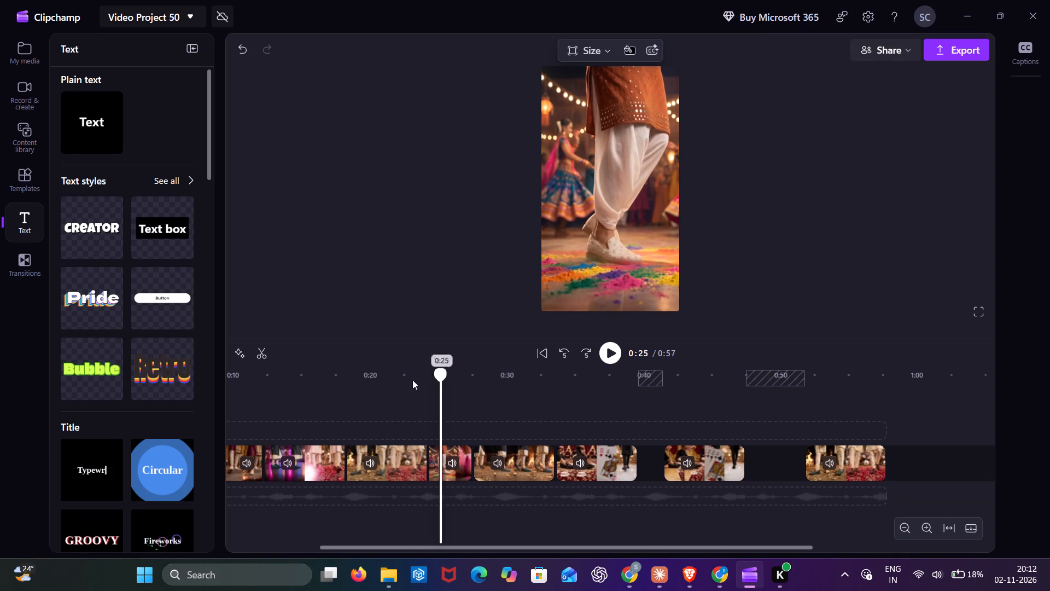
{"action": "left_click_drag", "start_coordinate": [412, 380], "coordinate": [389, 389]}
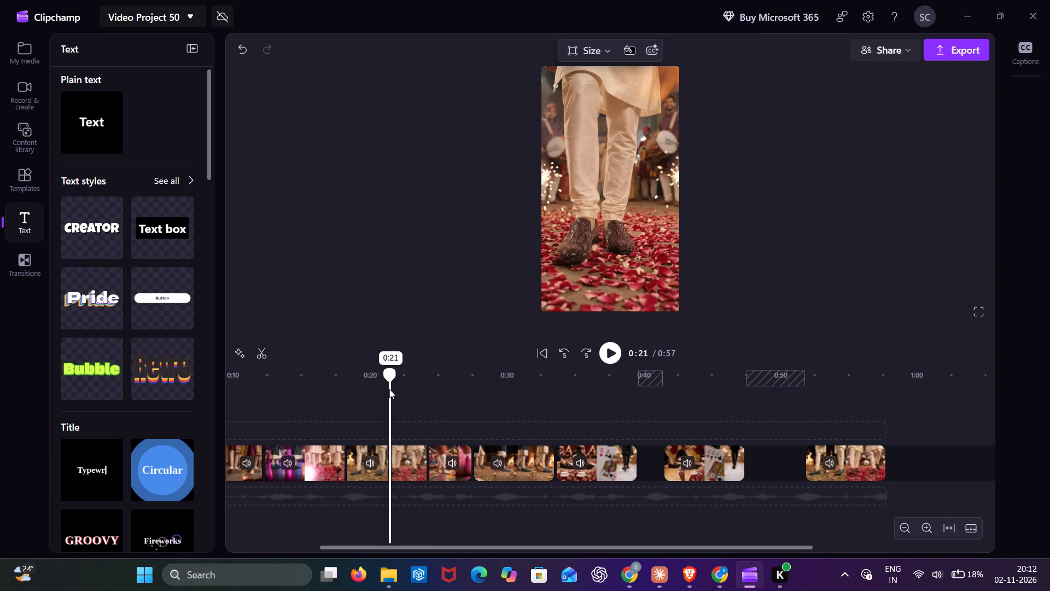
{"action": "left_click_drag", "start_coordinate": [389, 389], "coordinate": [300, 382]}
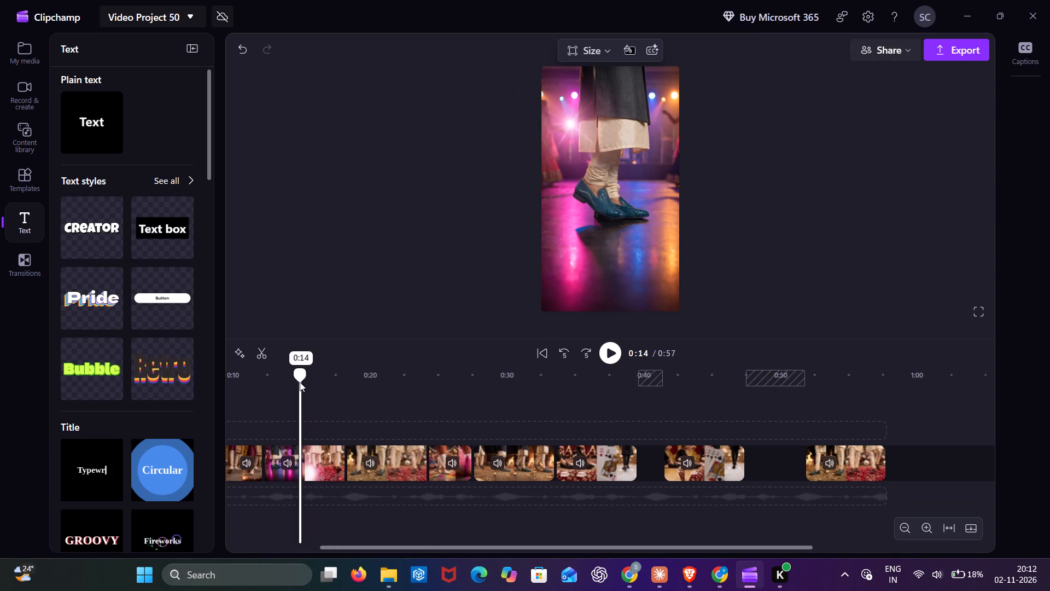
{"action": "left_click_drag", "start_coordinate": [300, 382], "coordinate": [305, 381]}
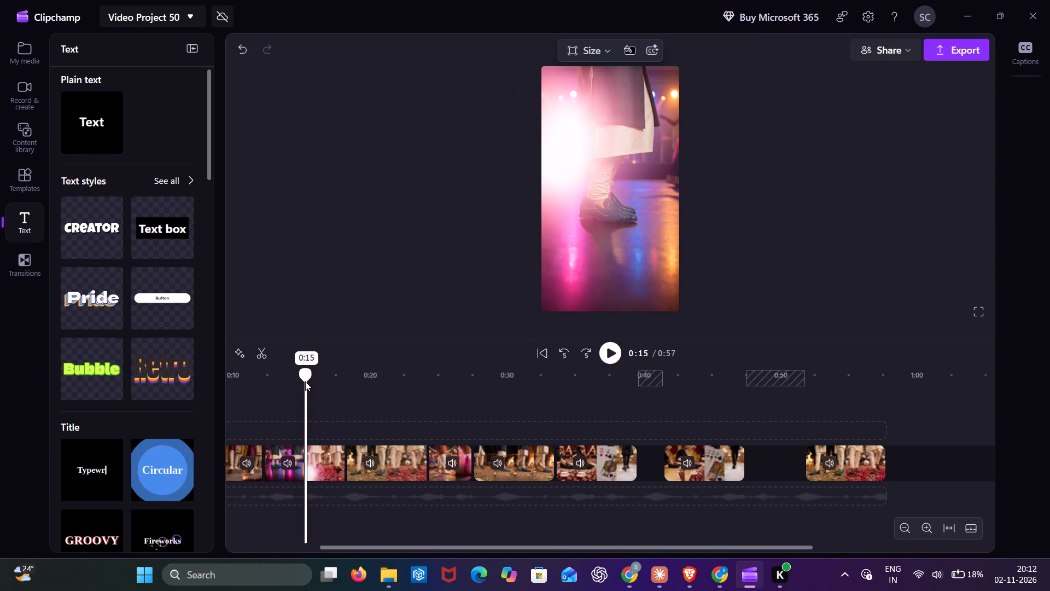
{"action": "left_click_drag", "start_coordinate": [305, 381], "coordinate": [304, 381]}
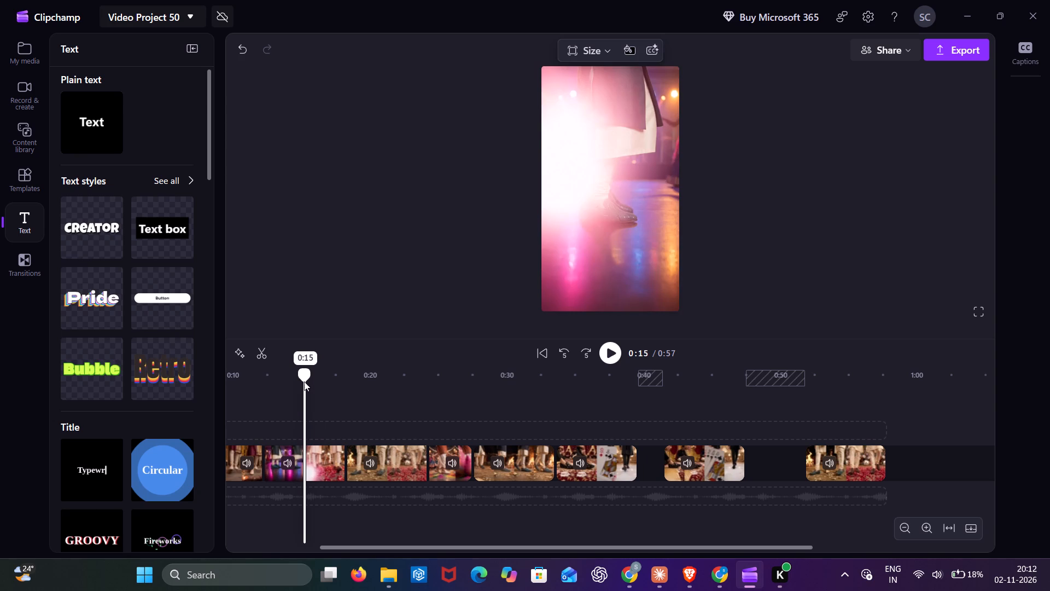
{"action": "left_click_drag", "start_coordinate": [304, 381], "coordinate": [305, 381]}
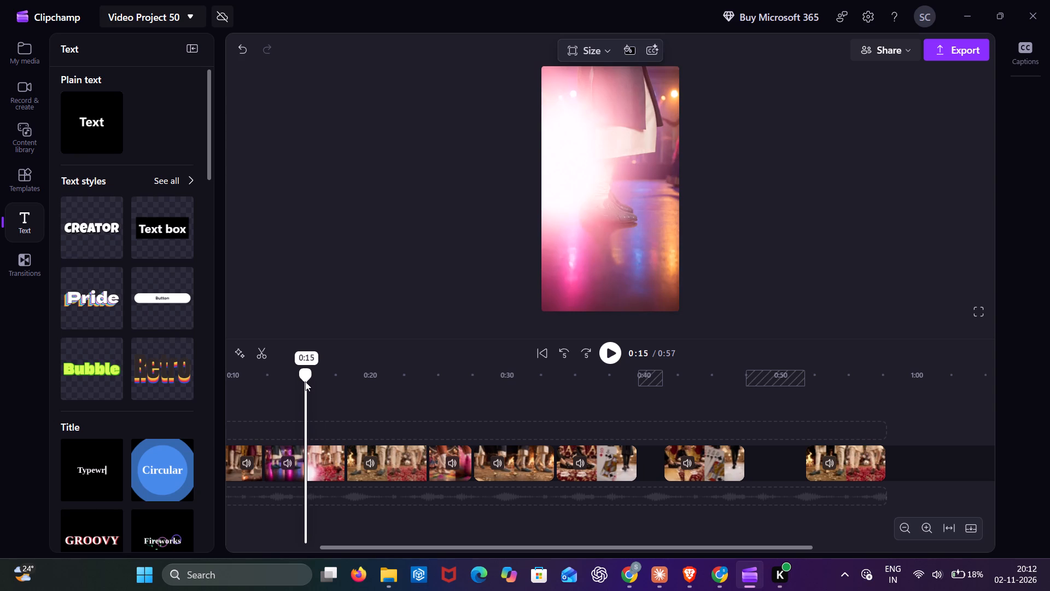
{"action": "left_click_drag", "start_coordinate": [305, 381], "coordinate": [302, 381]}
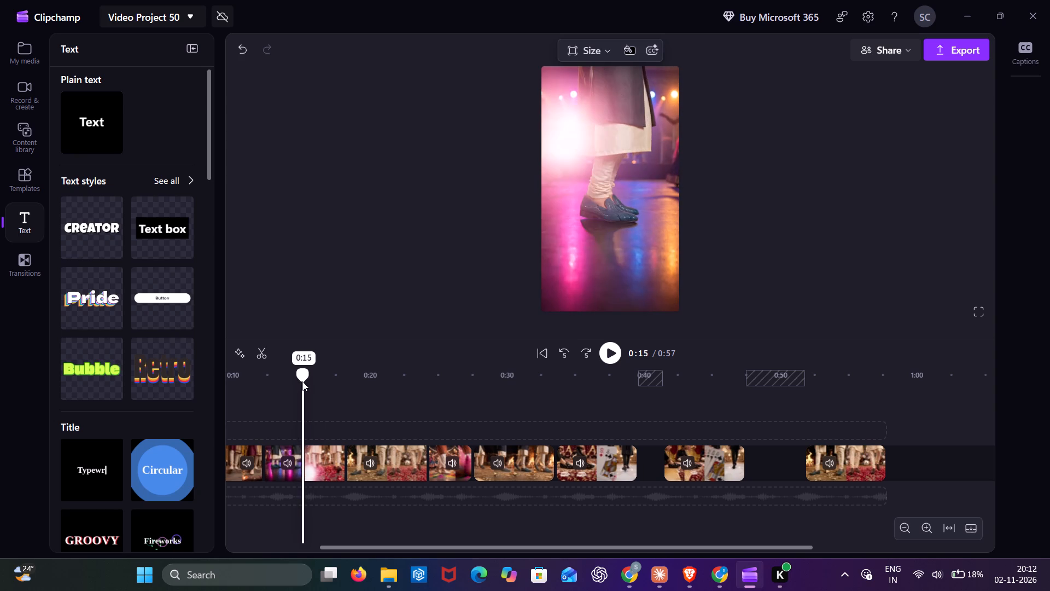
{"action": "left_click_drag", "start_coordinate": [302, 381], "coordinate": [304, 381]}
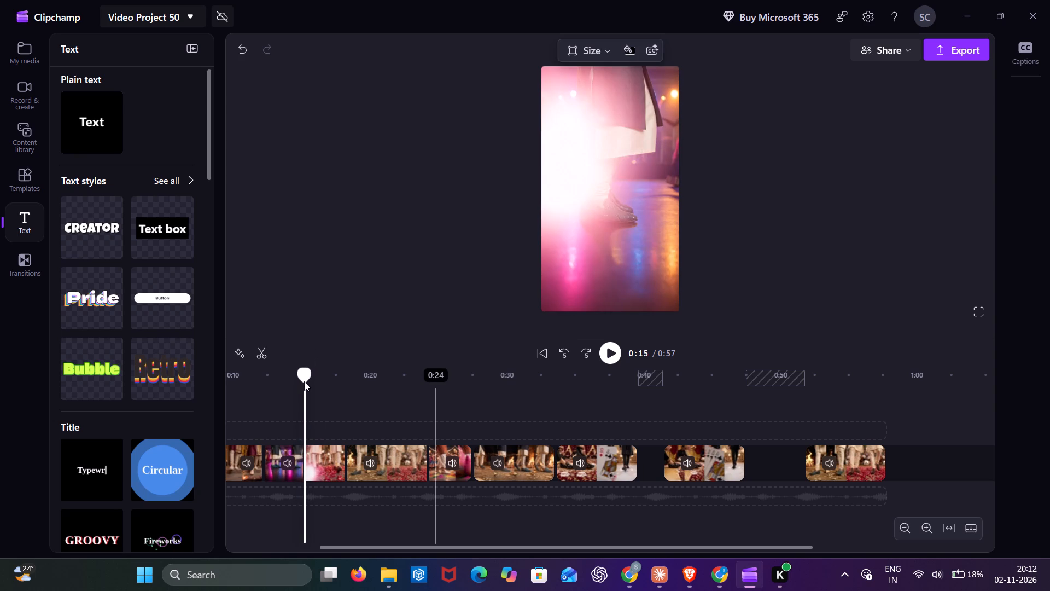
{"action": "left_click", "coordinate": [305, 375]}
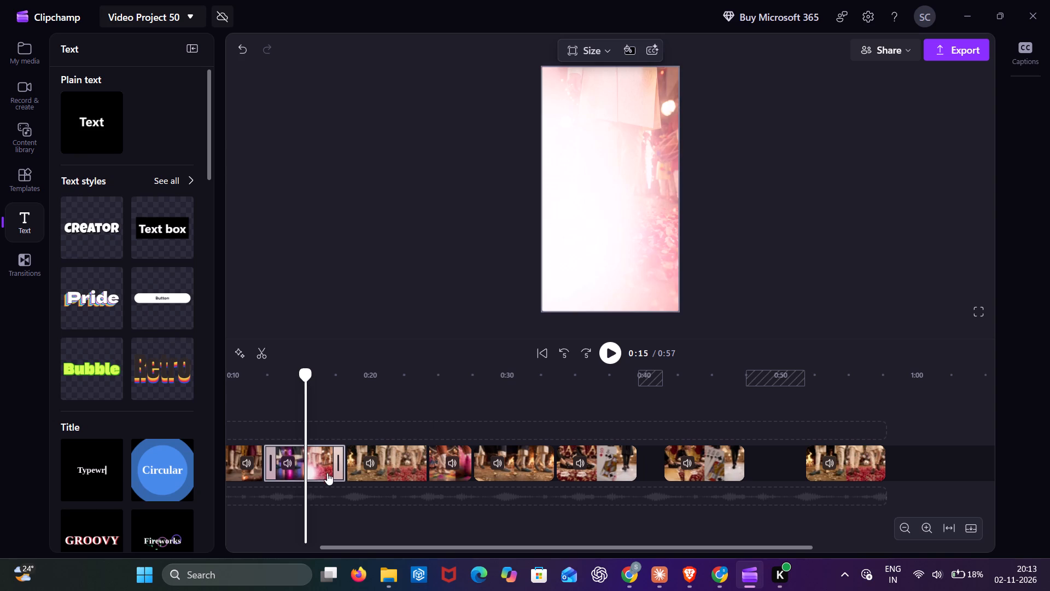
{"action": "key", "text": "s"}
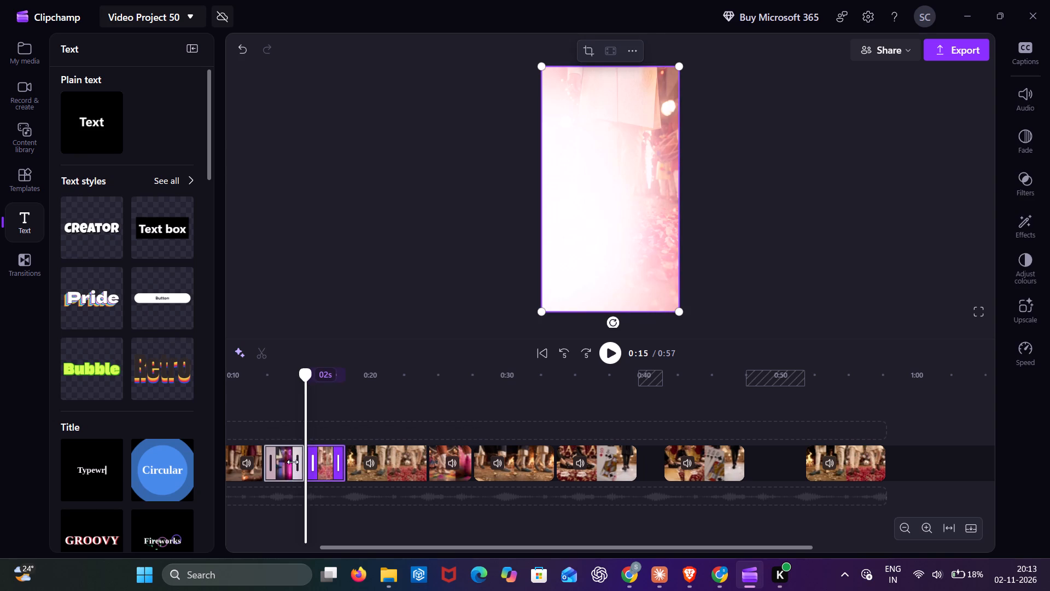
{"action": "left_click", "coordinate": [281, 468]}
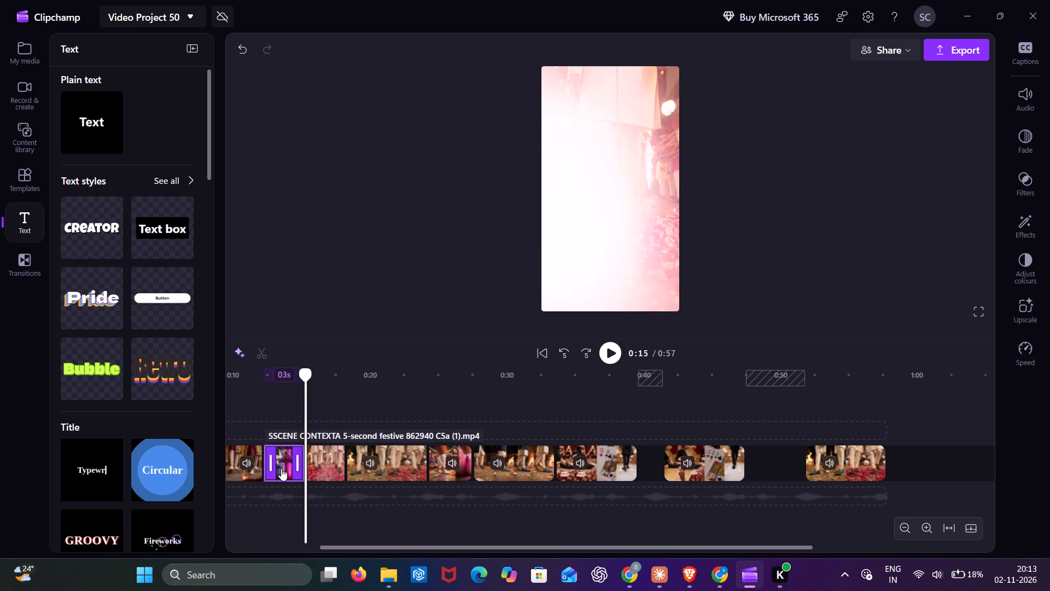
{"action": "key", "text": "Delete"}
Replace the Man_wearing_festive_slip-on_shoes_502fac80.mp4 clip after the first rose-petal shot with the last clip on the timeline.
{"action": "left_click", "coordinate": [395, 468]}
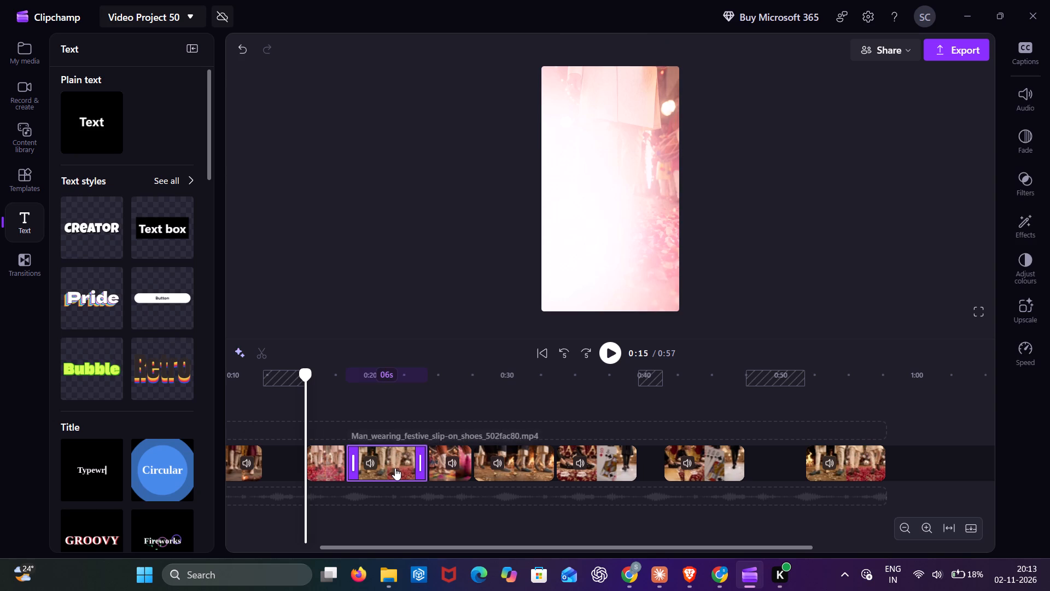
{"action": "key", "text": "Delete"}
{"action": "left_click_drag", "start_coordinate": [855, 461], "coordinate": [393, 455]}
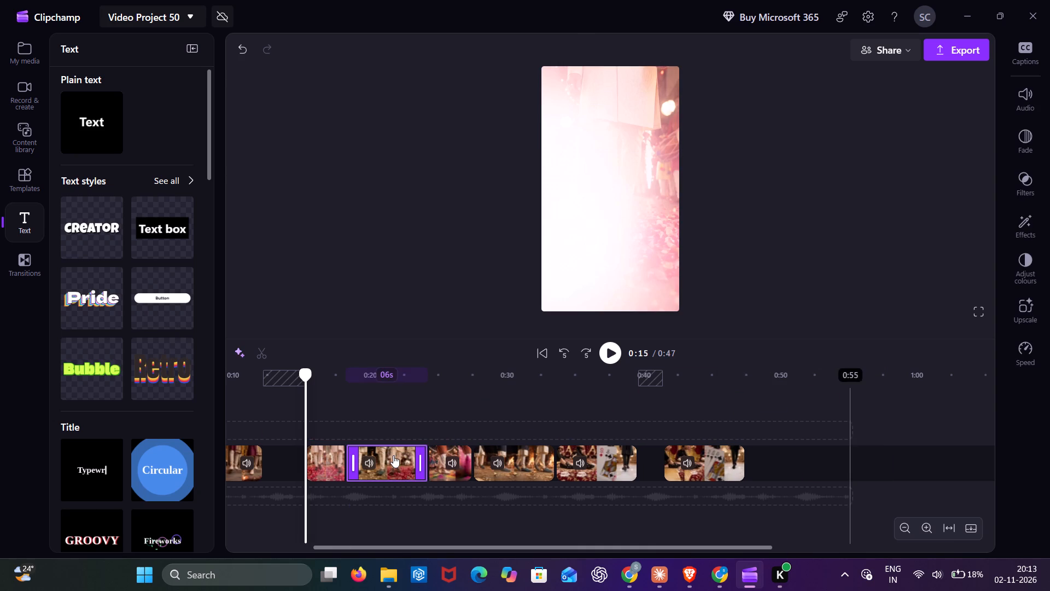
Review the replacement clip full screen from 0:18 through the second rose-petal shot to the coloured-powder clip at 0:25.
{"action": "left_click", "coordinate": [352, 404]}
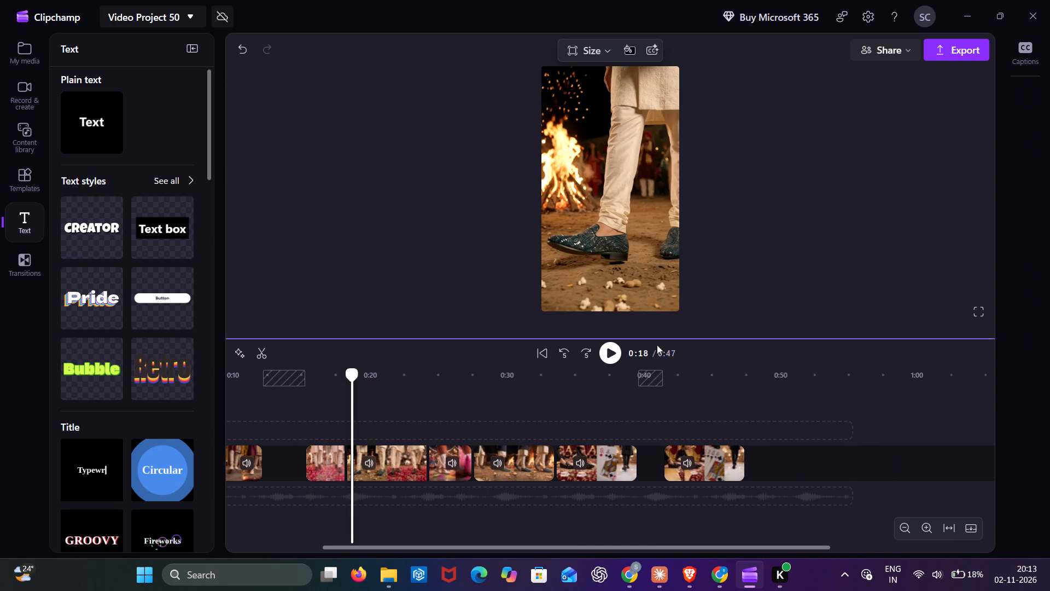
{"action": "left_click", "coordinate": [599, 358]}
{"action": "left_click", "coordinate": [614, 354]}
{"action": "left_click", "coordinate": [981, 319]}
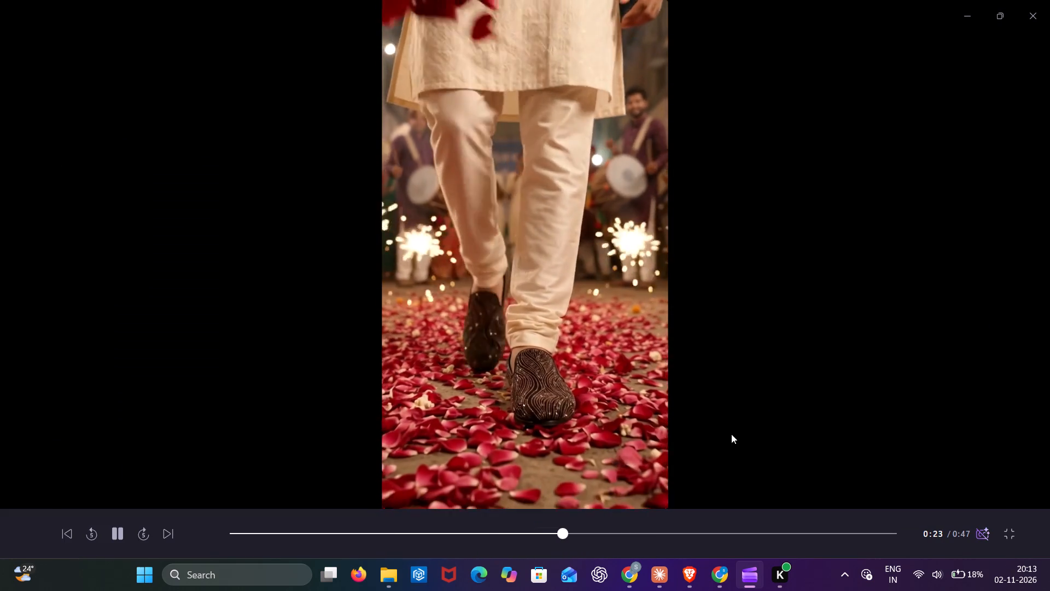
{"action": "left_click", "coordinate": [106, 528]}
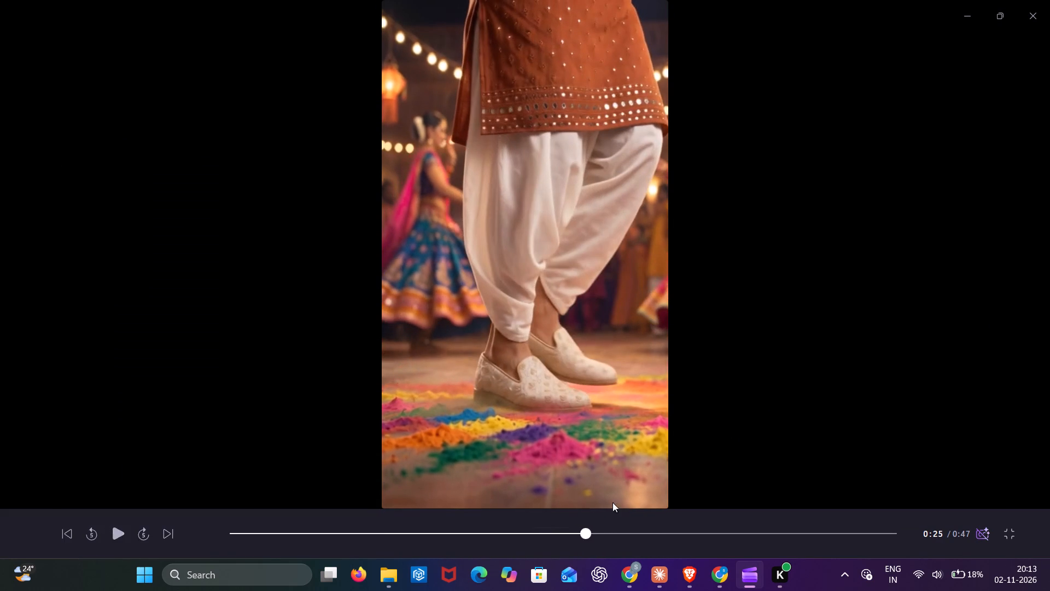
{"action": "left_click", "coordinate": [1017, 537]}
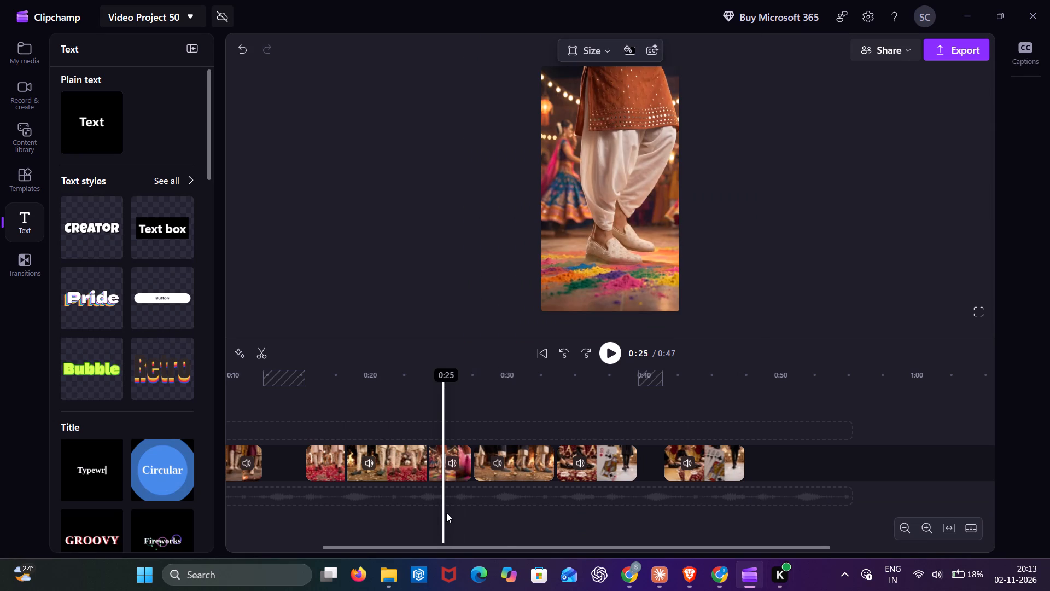
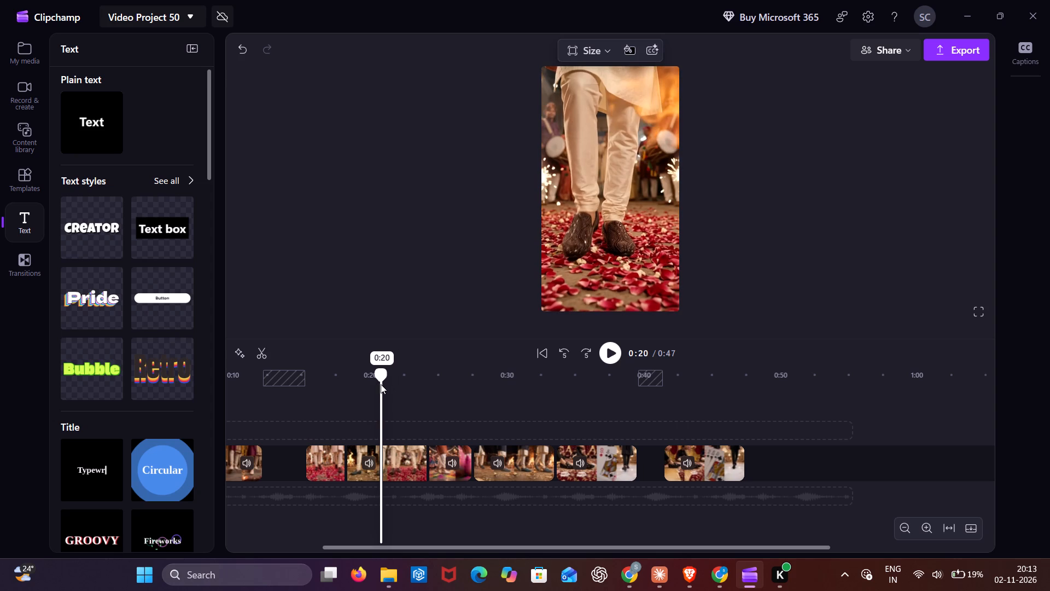
Split the replacement clip at 0:21, where the bonfire shot dissolves into the second rose-petal shot.
{"action": "left_click", "coordinate": [608, 353]}
{"action": "left_click", "coordinate": [608, 353]}
{"action": "left_click", "coordinate": [608, 353]}
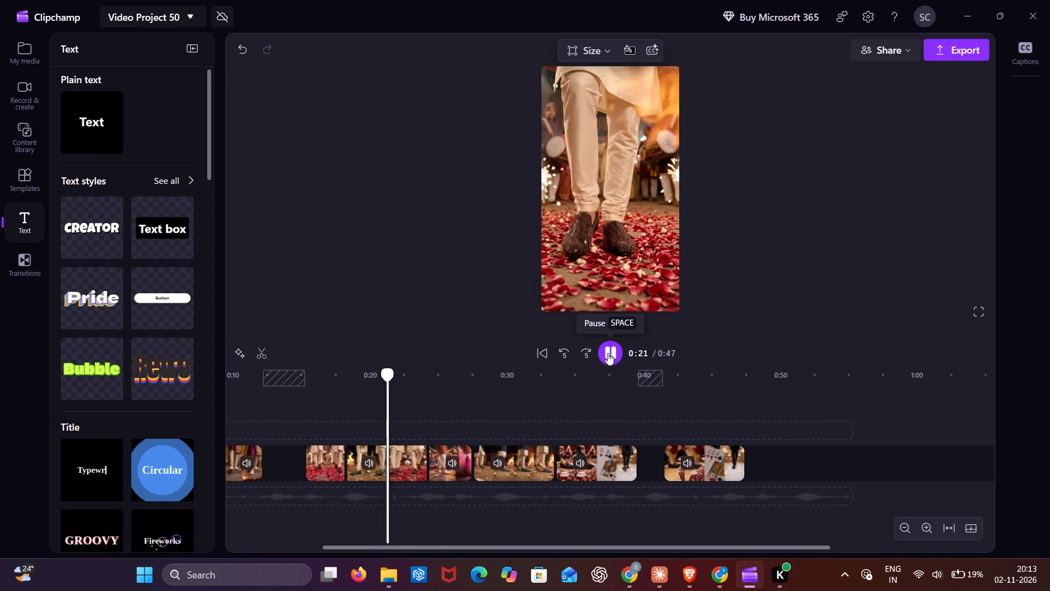
{"action": "left_click", "coordinate": [608, 353]}
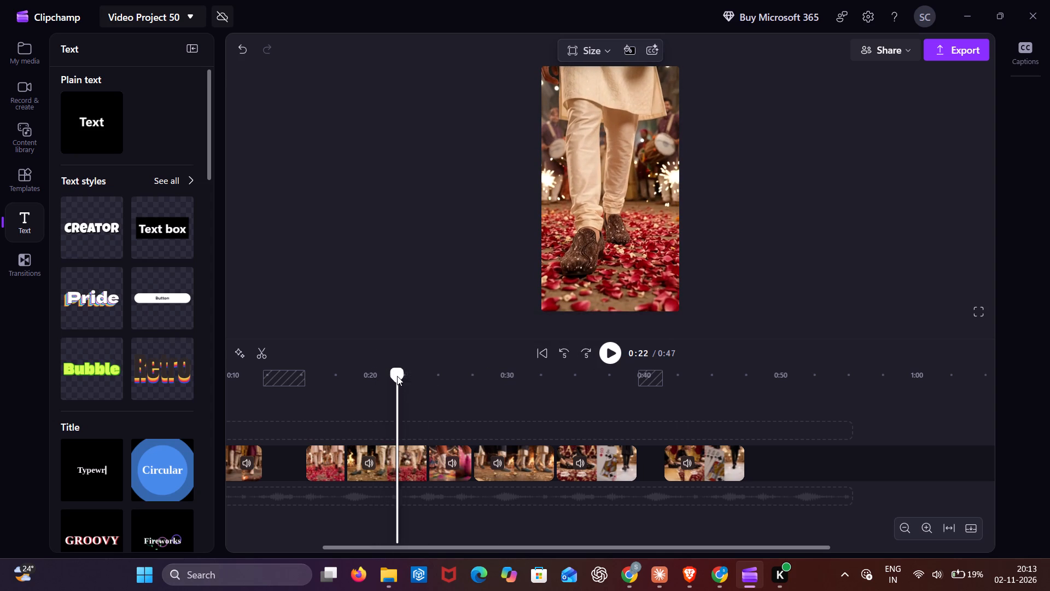
{"action": "left_click_drag", "start_coordinate": [397, 376], "coordinate": [393, 377]}
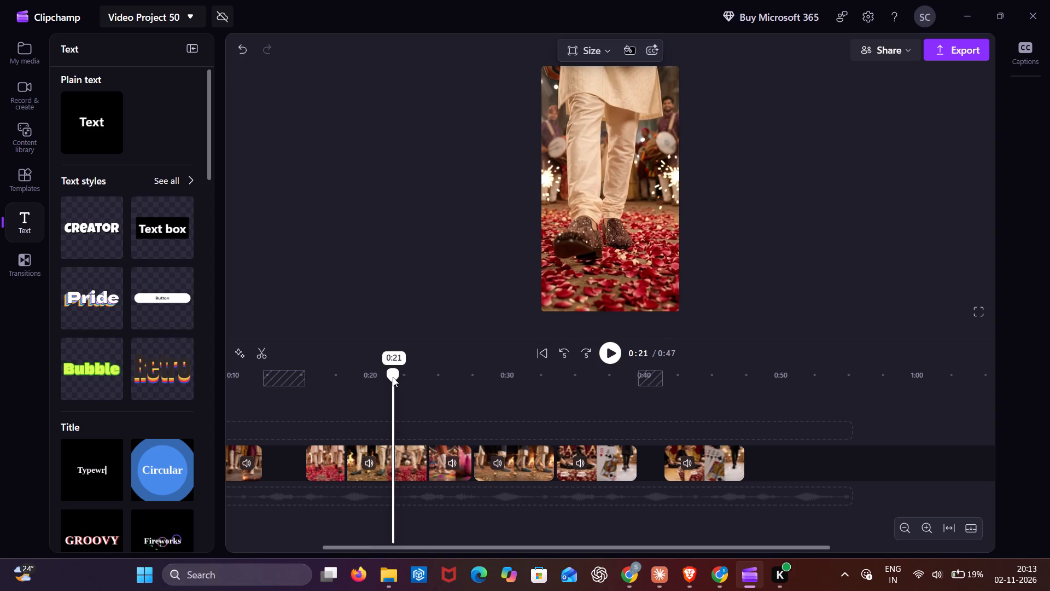
{"action": "left_click_drag", "start_coordinate": [393, 377], "coordinate": [390, 378]}
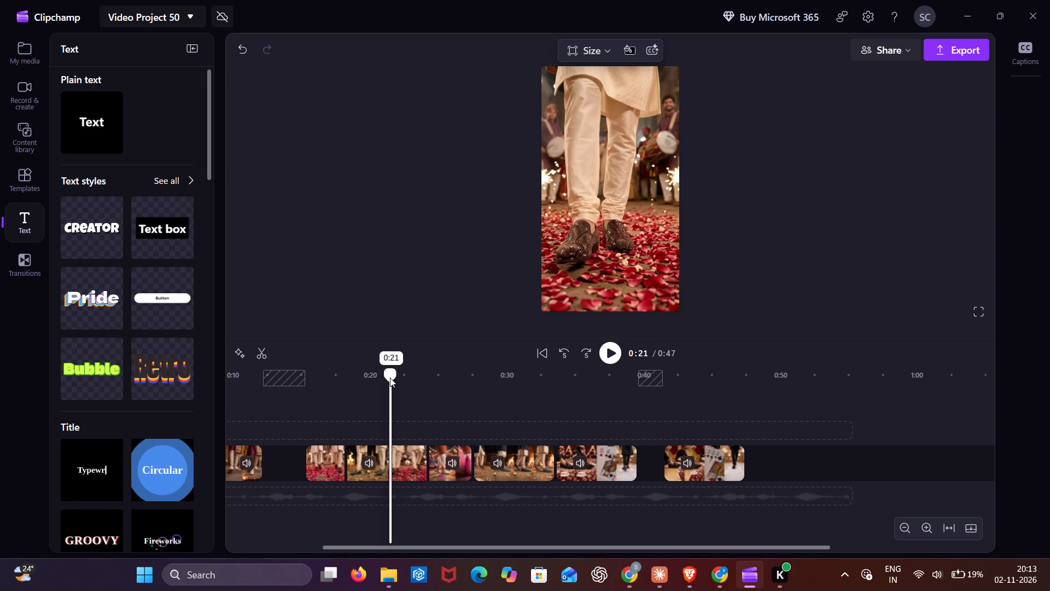
{"action": "left_click_drag", "start_coordinate": [390, 378], "coordinate": [387, 379]}
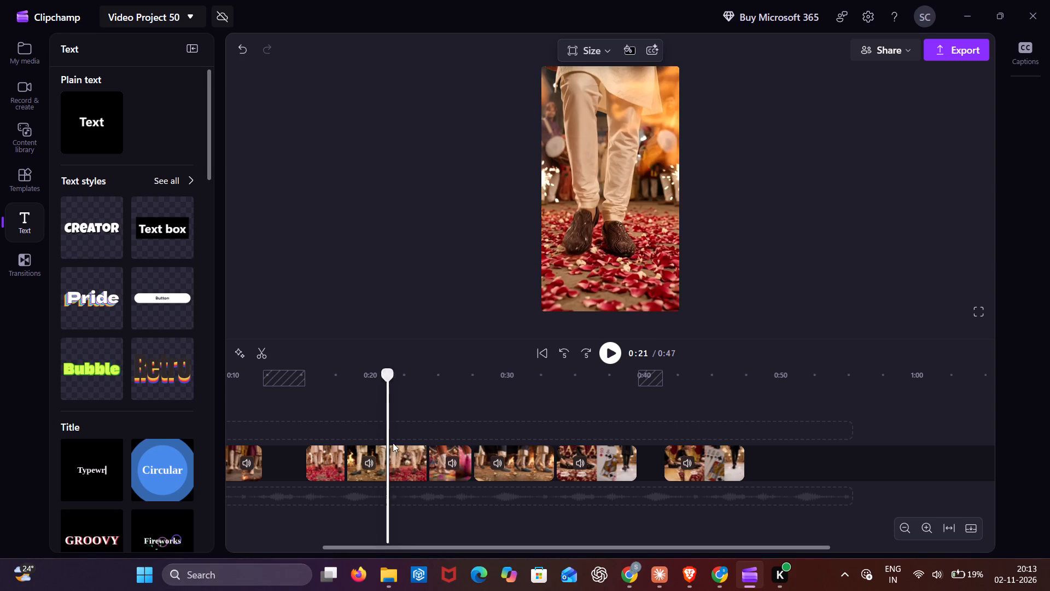
{"action": "key", "text": "s"}
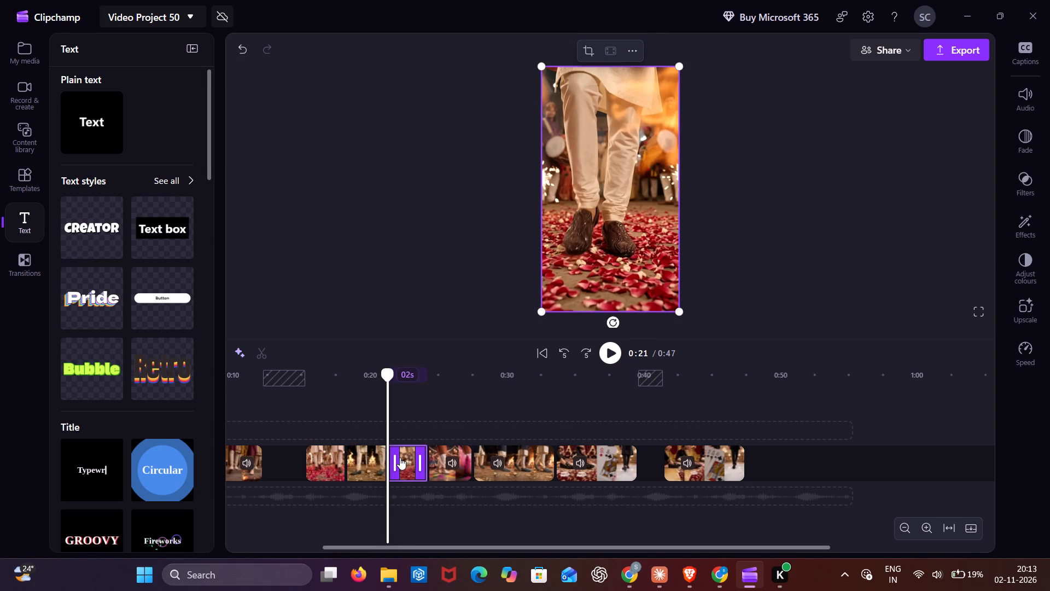
Move the split-off rose-petal part to a track above at about 0:25, and put the first rose-petal clip in its place after the bonfire shot.
{"action": "left_click_drag", "start_coordinate": [406, 464], "coordinate": [451, 414]}
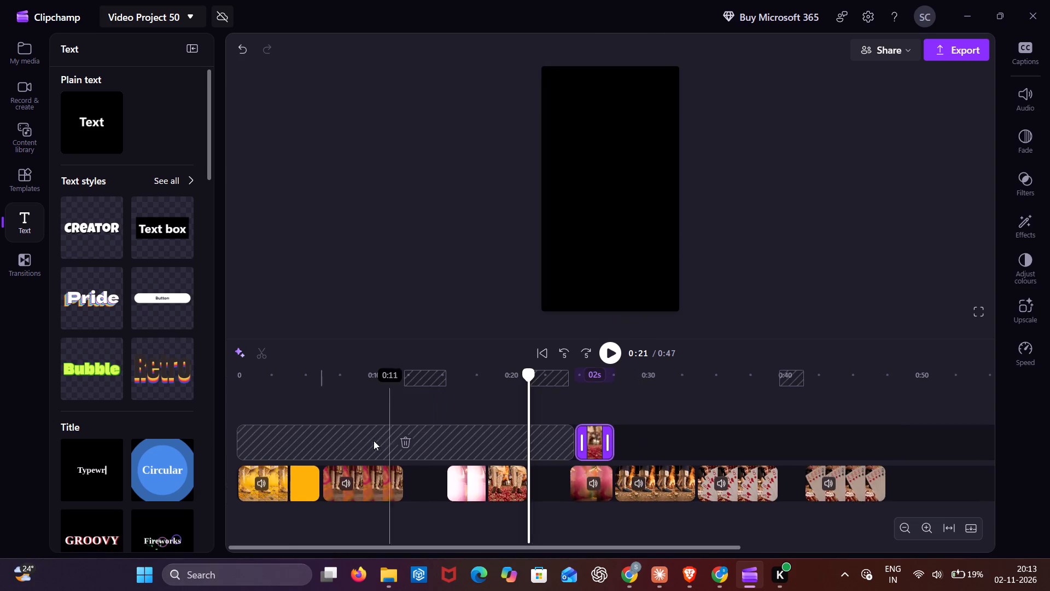
{"action": "left_click_drag", "start_coordinate": [465, 489], "coordinate": [548, 493]}
Review the rearranged clips full screen from 0:18 to 0:25, comparing the two rose-petal shots.
{"action": "left_click", "coordinate": [483, 413]}
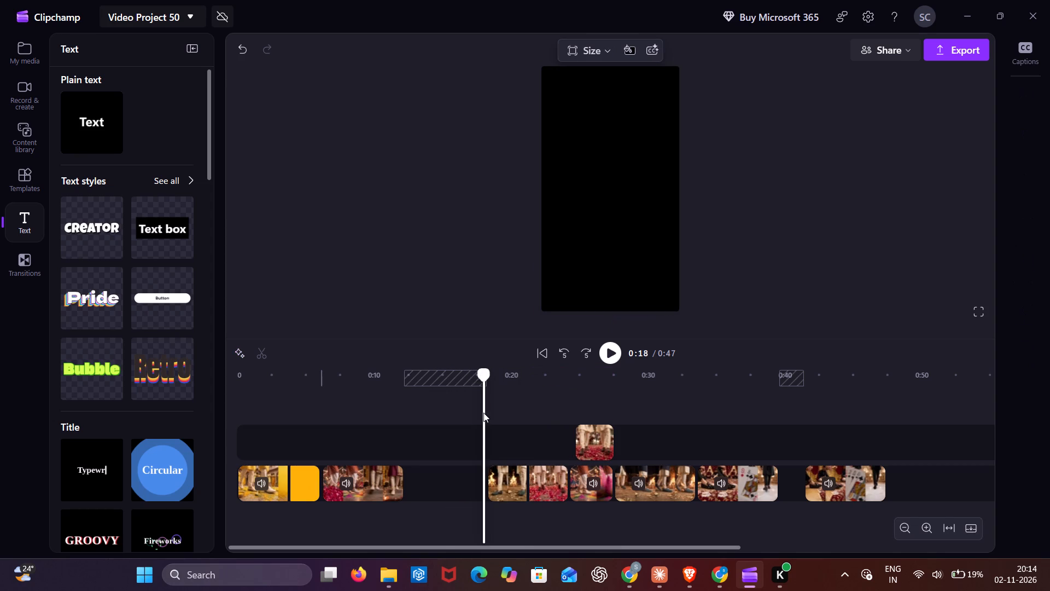
{"action": "left_click", "coordinate": [979, 304]}
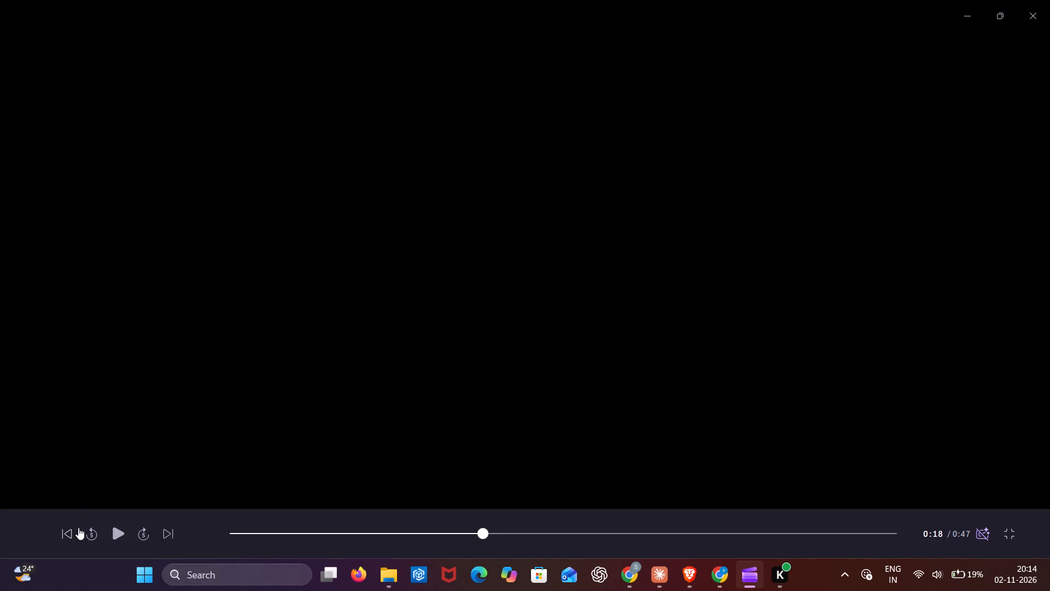
{"action": "left_click", "coordinate": [108, 532]}
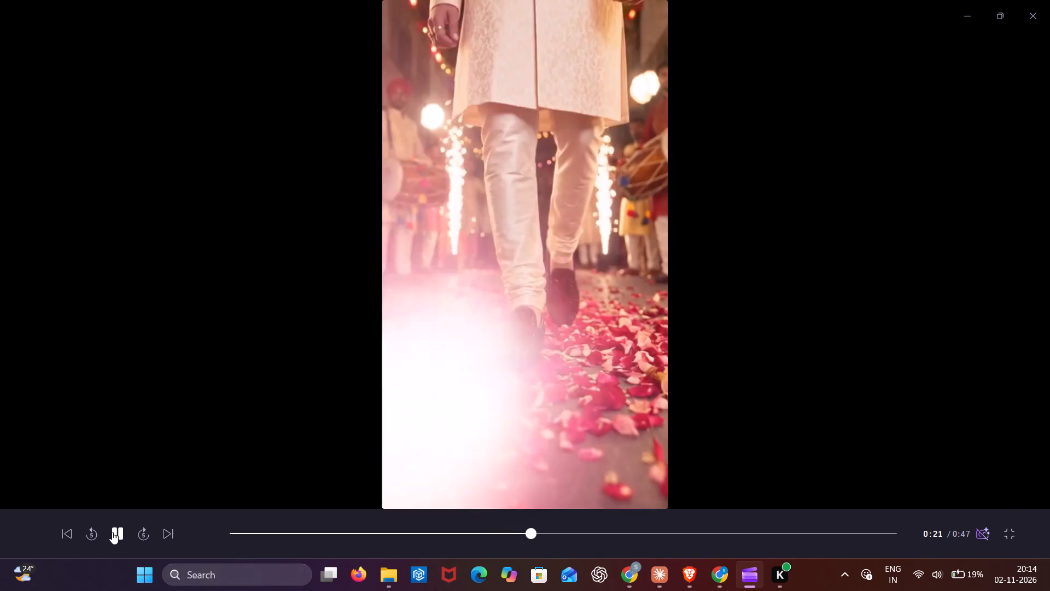
{"action": "left_click", "coordinate": [112, 532]}
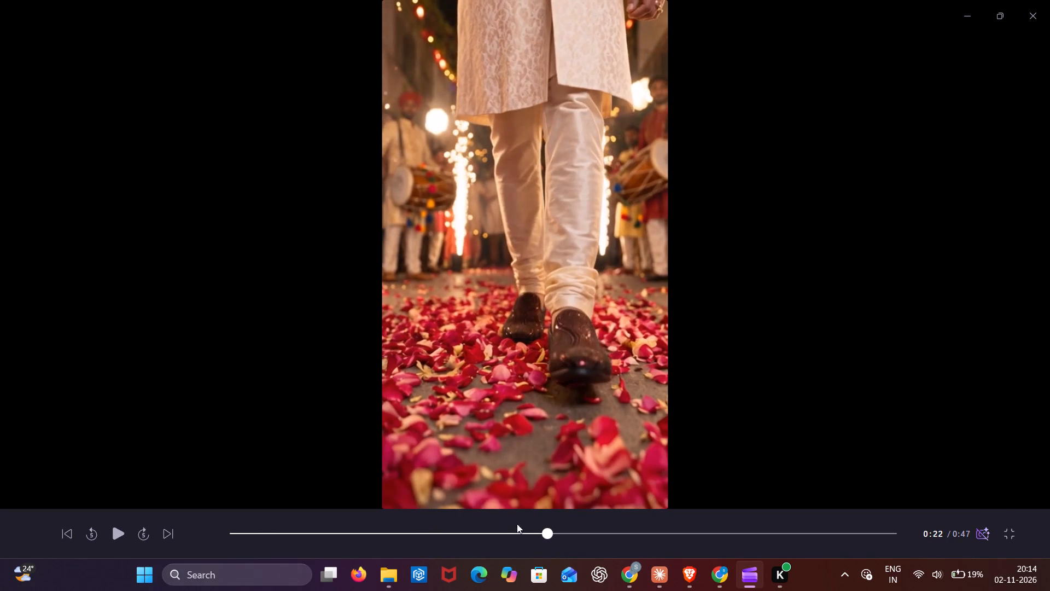
{"action": "left_click", "coordinate": [512, 532]}
{"action": "left_click", "coordinate": [124, 543]}
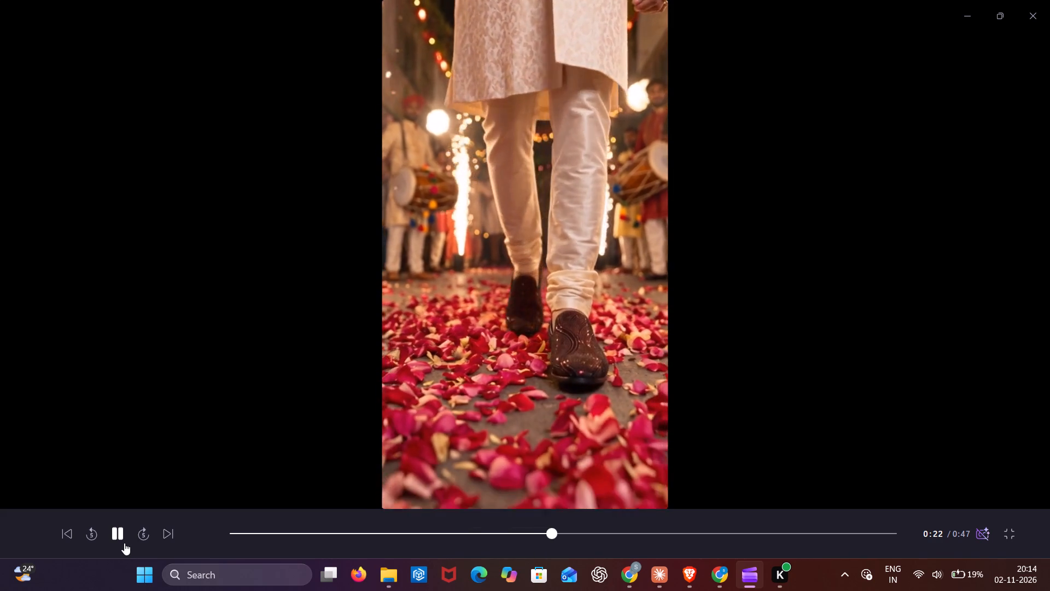
{"action": "left_click", "coordinate": [124, 543]}
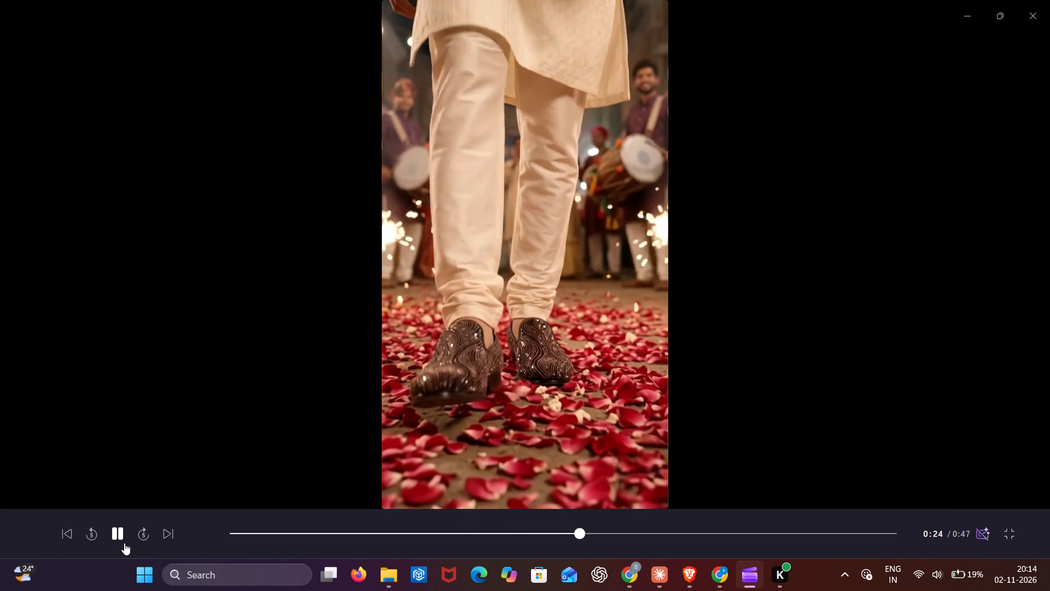
{"action": "left_click", "coordinate": [999, 521]}
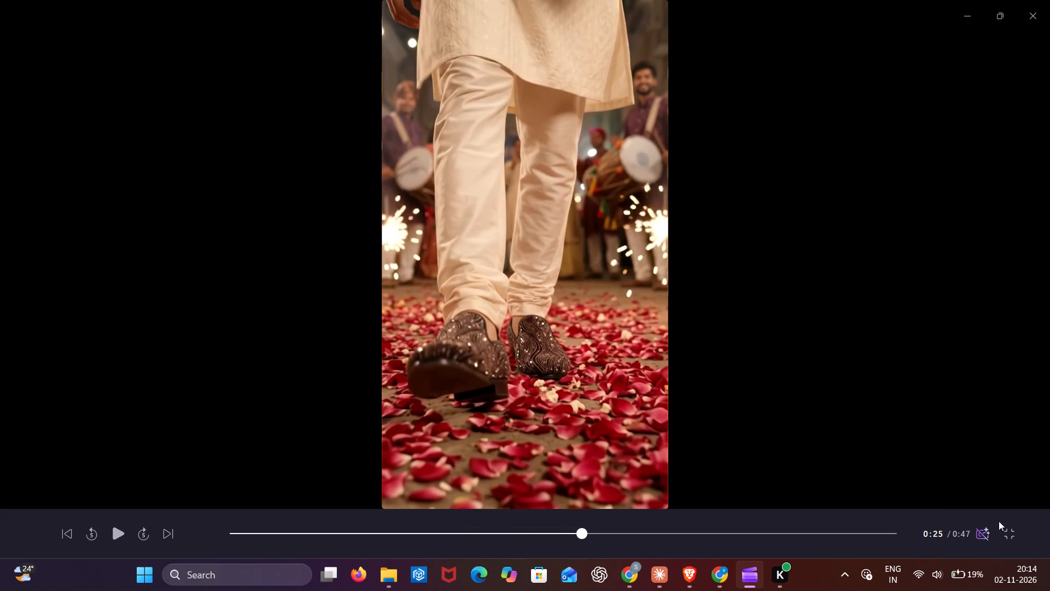
{"action": "left_click", "coordinate": [1004, 528]}
Delete the split-off rose-petal part from the upper track and close the gap before the bonfire shot at 0:12.
{"action": "left_click", "coordinate": [594, 454]}
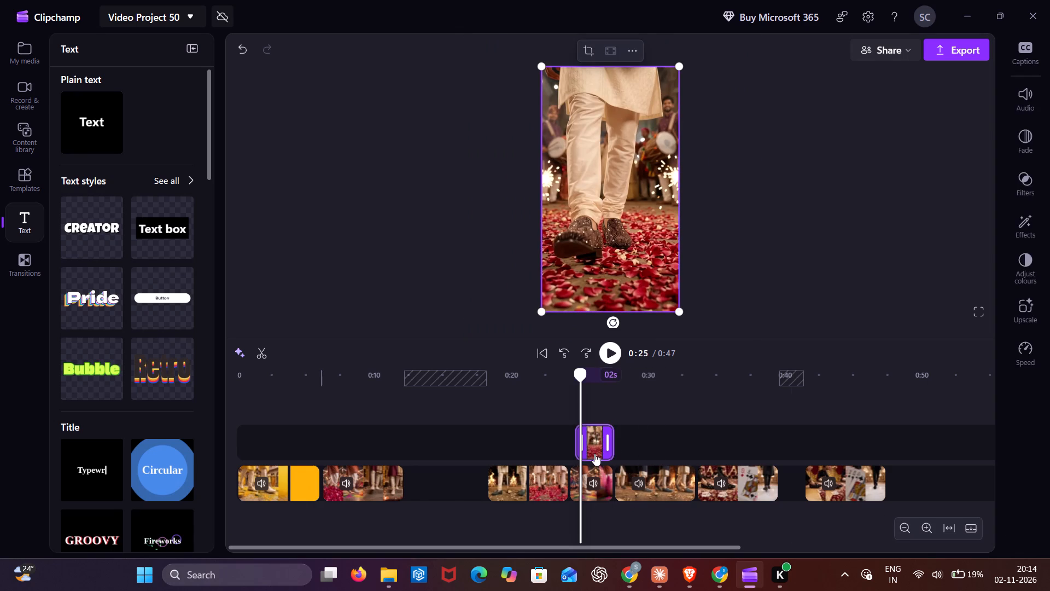
{"action": "key", "text": "Delete"}
{"action": "left_click", "coordinate": [417, 458]}
{"action": "left_click", "coordinate": [450, 465]}
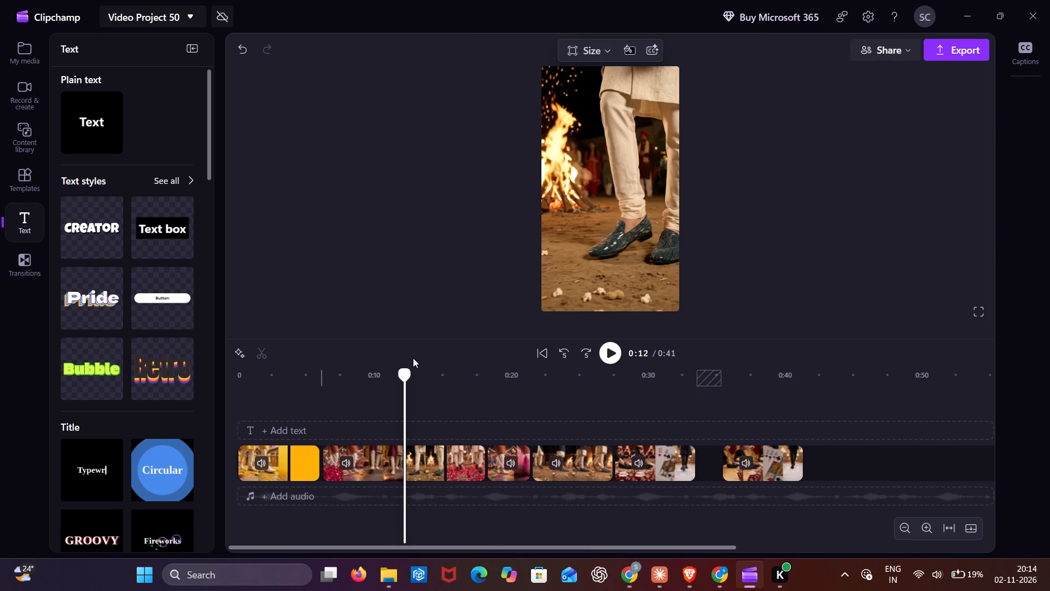
Play the tightened sequence from the dance-floor clip at 0:07, through the bonfire, rose-petal and coloured-powder shots, to the bonfire clip after them.
{"action": "left_click_drag", "start_coordinate": [405, 377], "coordinate": [335, 387]}
{"action": "left_click", "coordinate": [604, 354]}
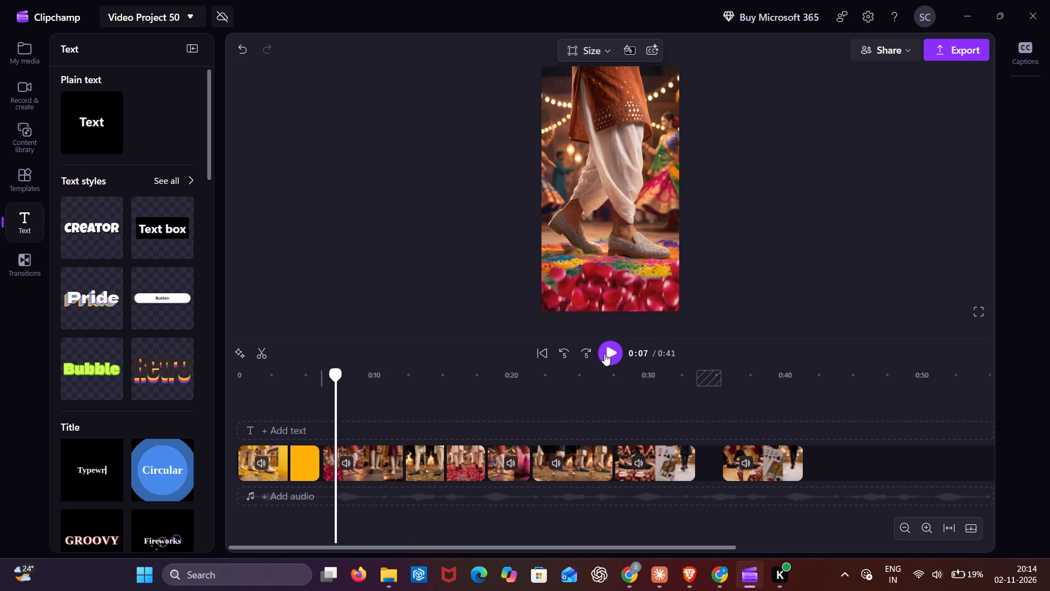
{"action": "left_click", "coordinate": [607, 354]}
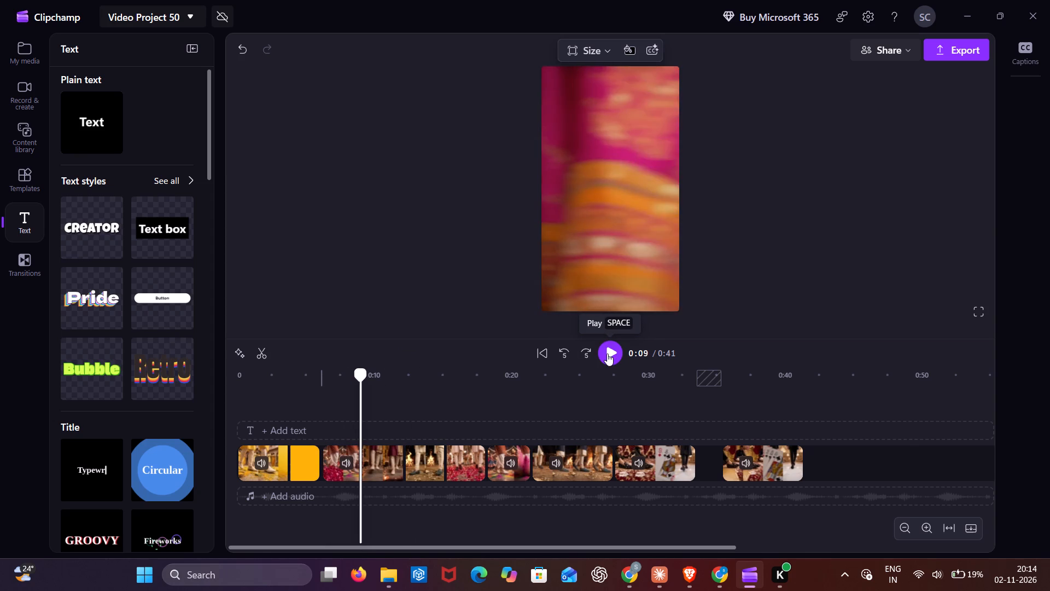
{"action": "left_click", "coordinate": [607, 354]}
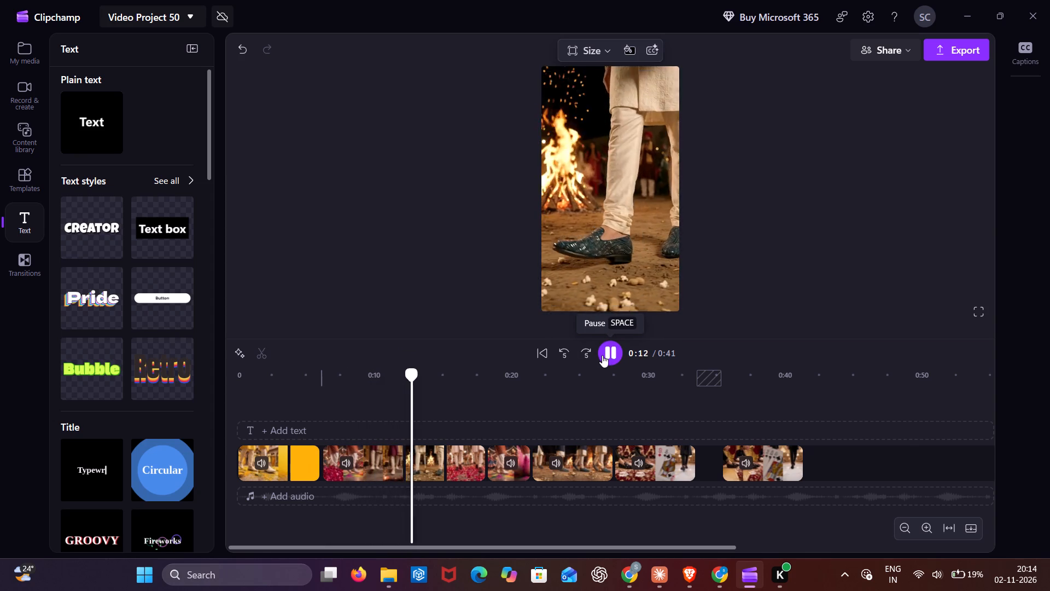
{"action": "left_click", "coordinate": [486, 405]}
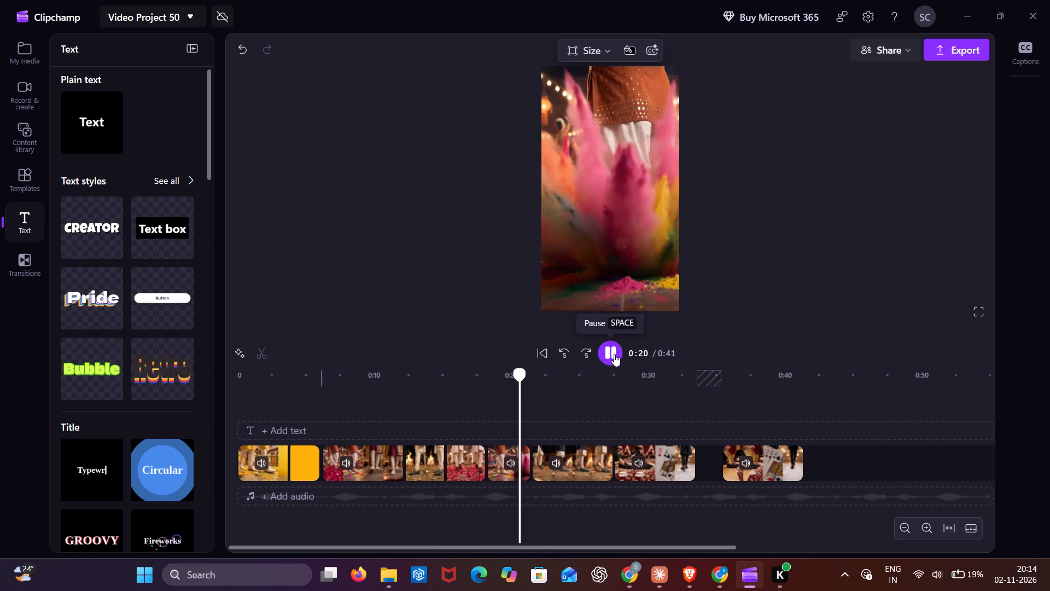
{"action": "left_click", "coordinate": [614, 354]}
{"action": "left_click", "coordinate": [614, 354]}
{"action": "left_click", "coordinate": [614, 354]}
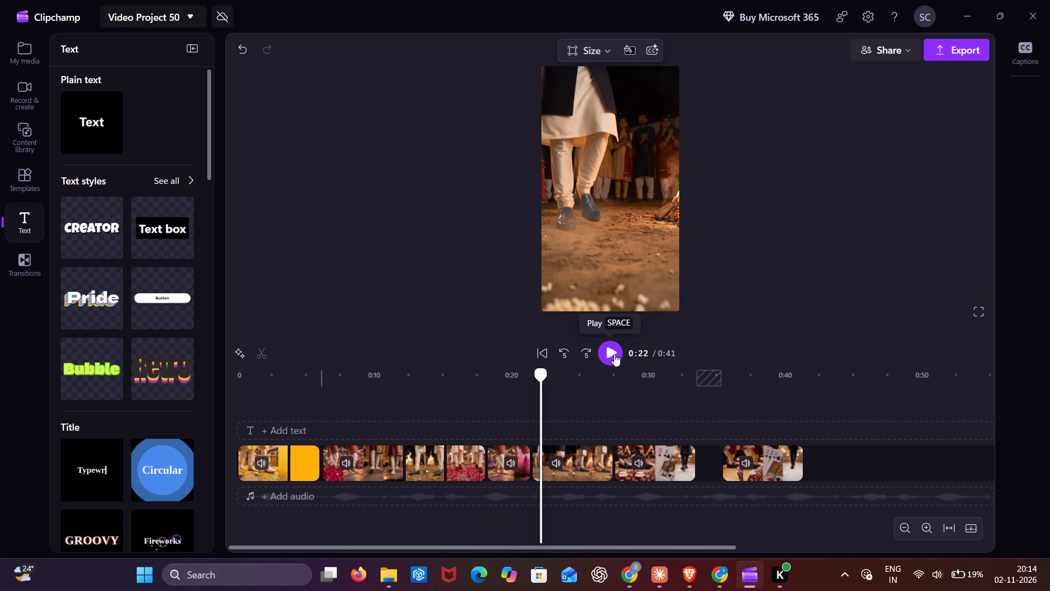
{"action": "left_click", "coordinate": [614, 354]}
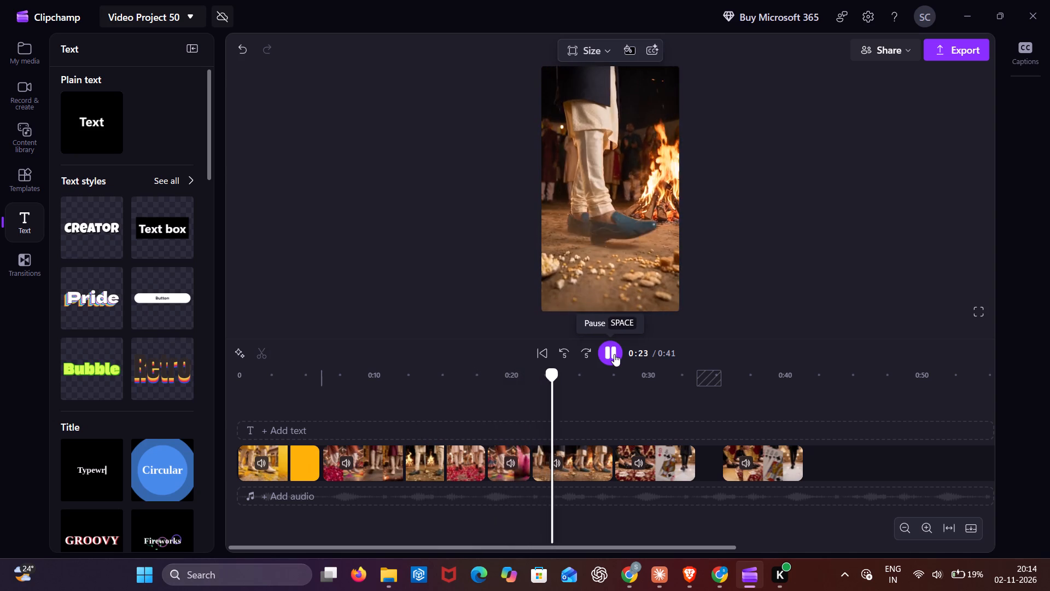
Delete the SCENE CONTEXT A 6-second festive 566560 hPW.mp4 clip after the coloured-powder clip and close its gap.
{"action": "left_click", "coordinate": [576, 470]}
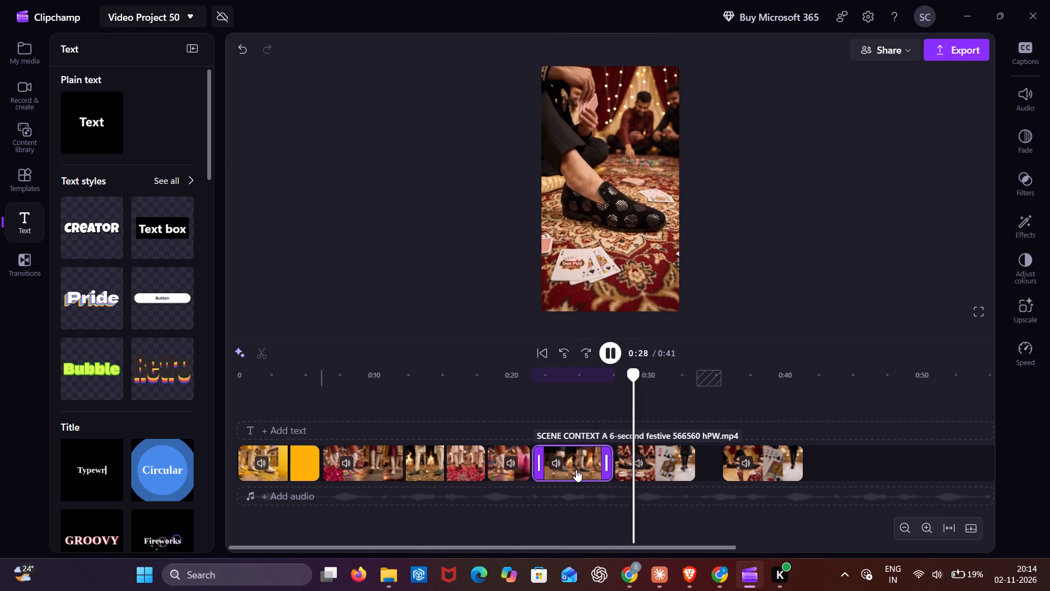
{"action": "key", "text": "Delete"}
{"action": "left_click", "coordinate": [570, 461]}
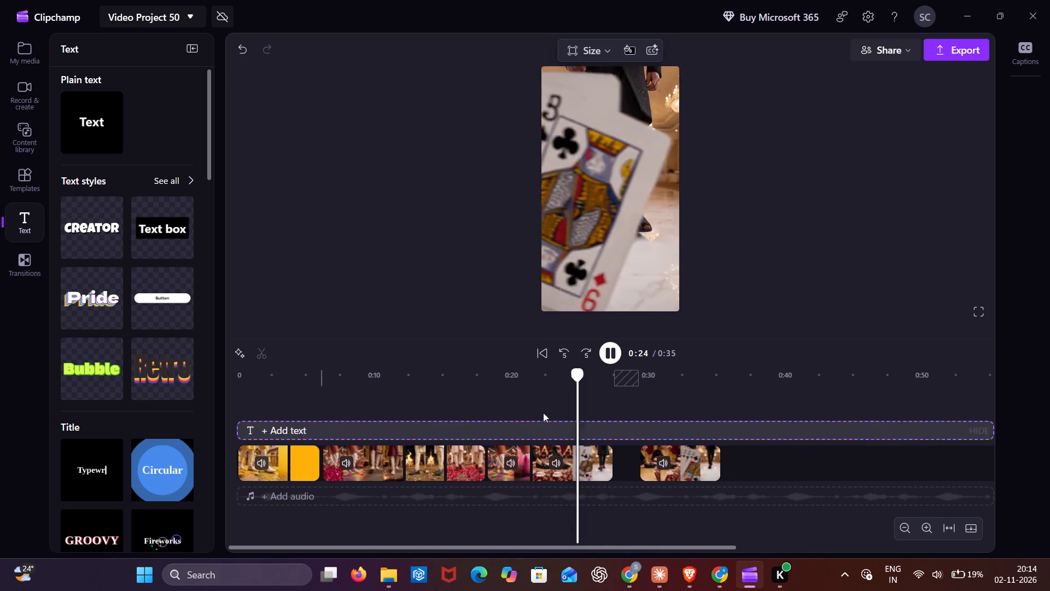
{"action": "left_click", "coordinate": [603, 354]}
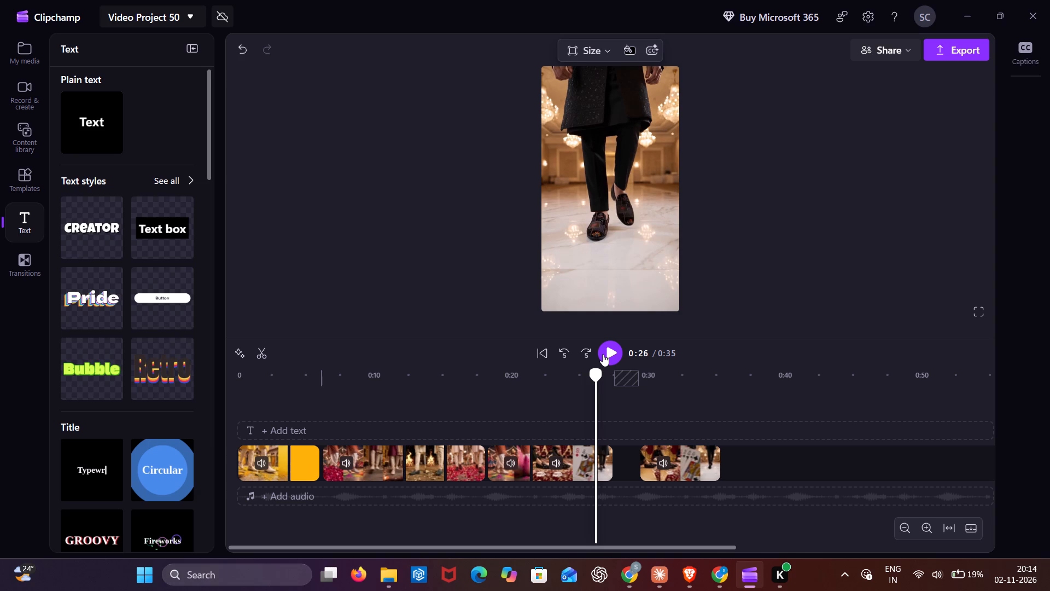
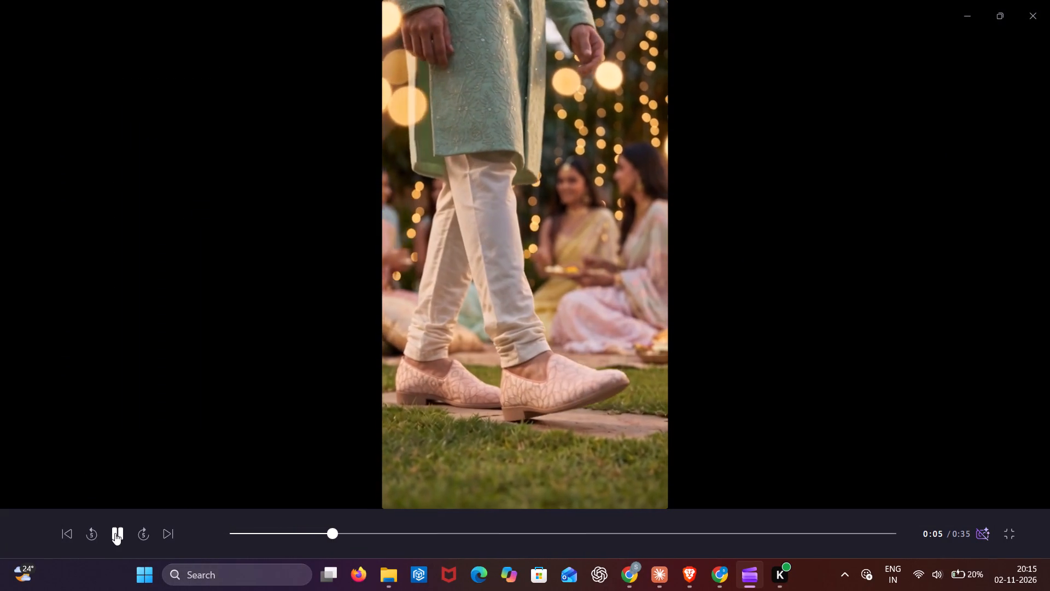
Stop the full-screen playback and slow the garden-walk clip, second in the sequence, to 0.9 speed.
{"action": "left_click", "coordinate": [115, 533]}
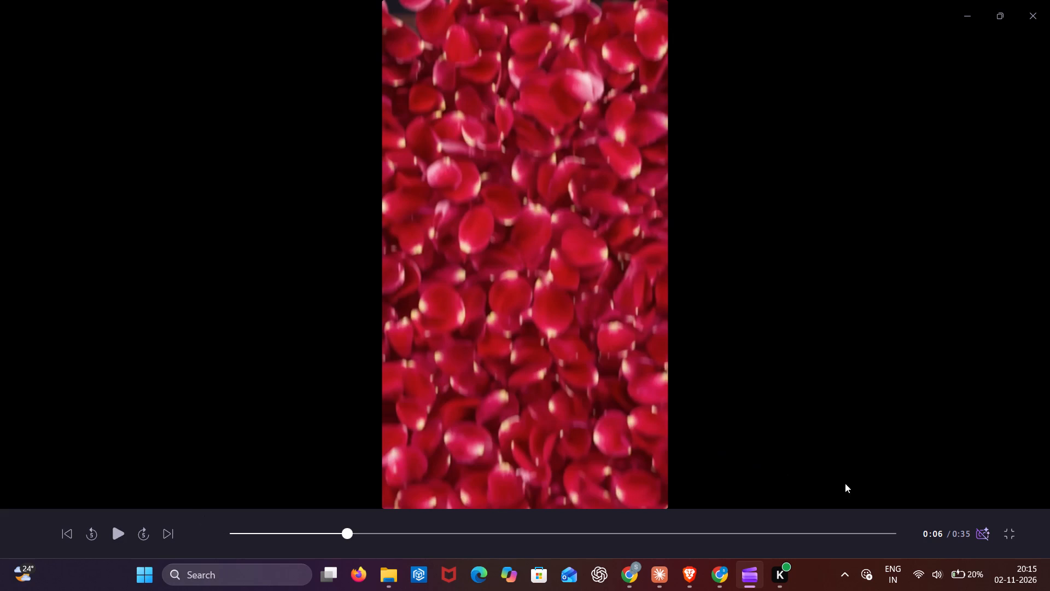
{"action": "left_click", "coordinate": [1008, 529]}
{"action": "left_click", "coordinate": [301, 460]}
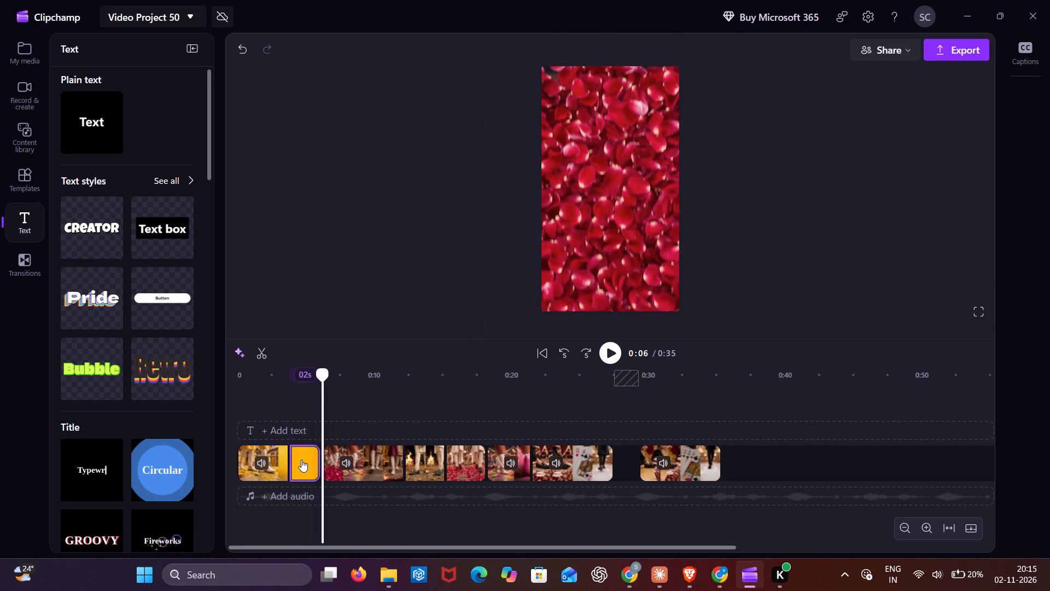
{"action": "left_click", "coordinate": [1031, 348]}
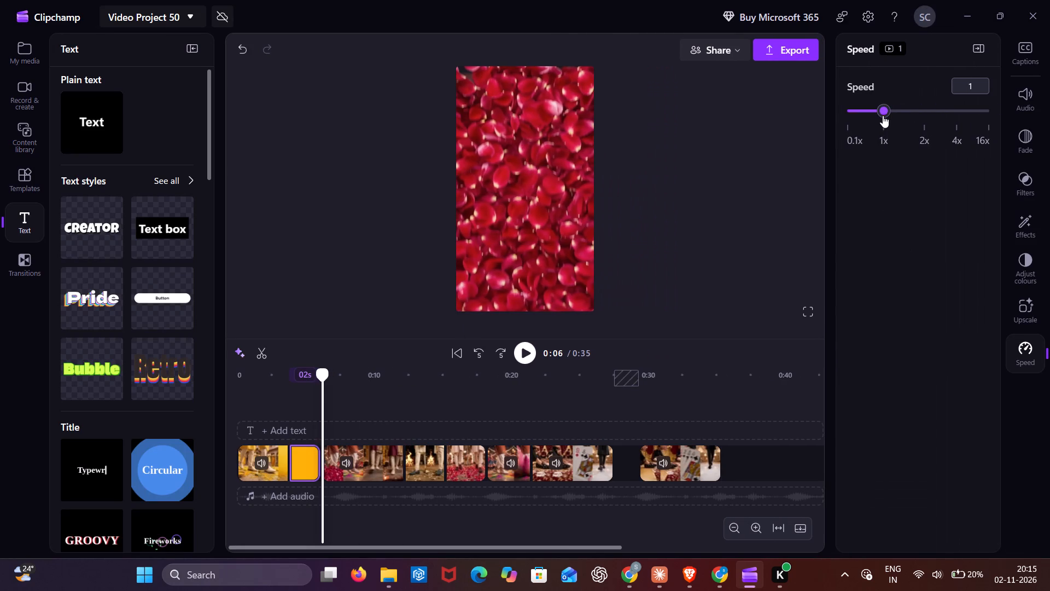
{"action": "left_click", "coordinate": [880, 109]}
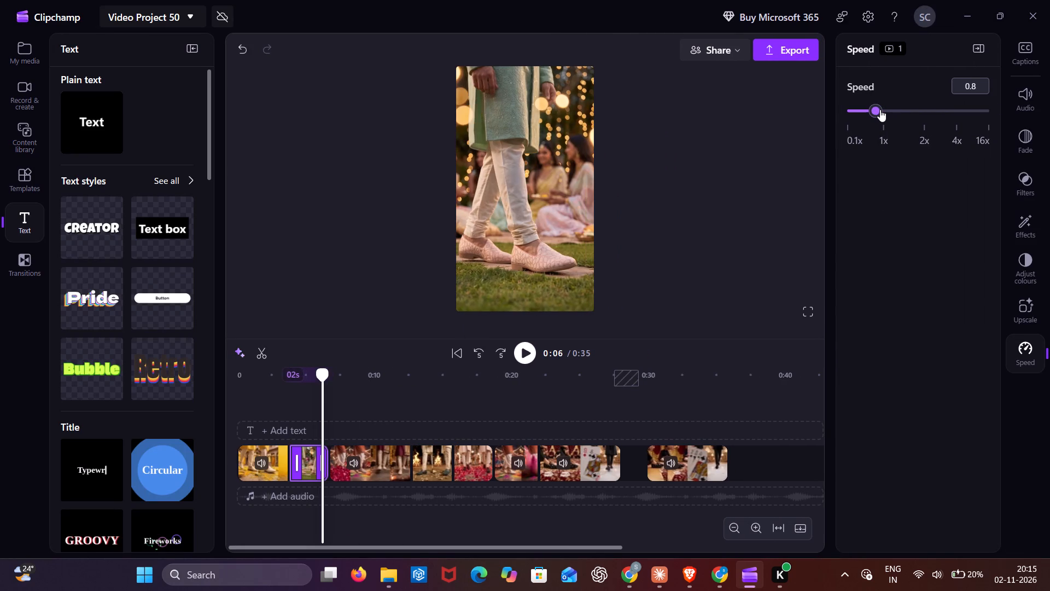
Split the garden-walk clip at about 0:04, delete its short yellow-hazed opening piece and close the gap it leaves.
{"action": "left_click", "coordinate": [287, 399]}
{"action": "left_click", "coordinate": [287, 375]}
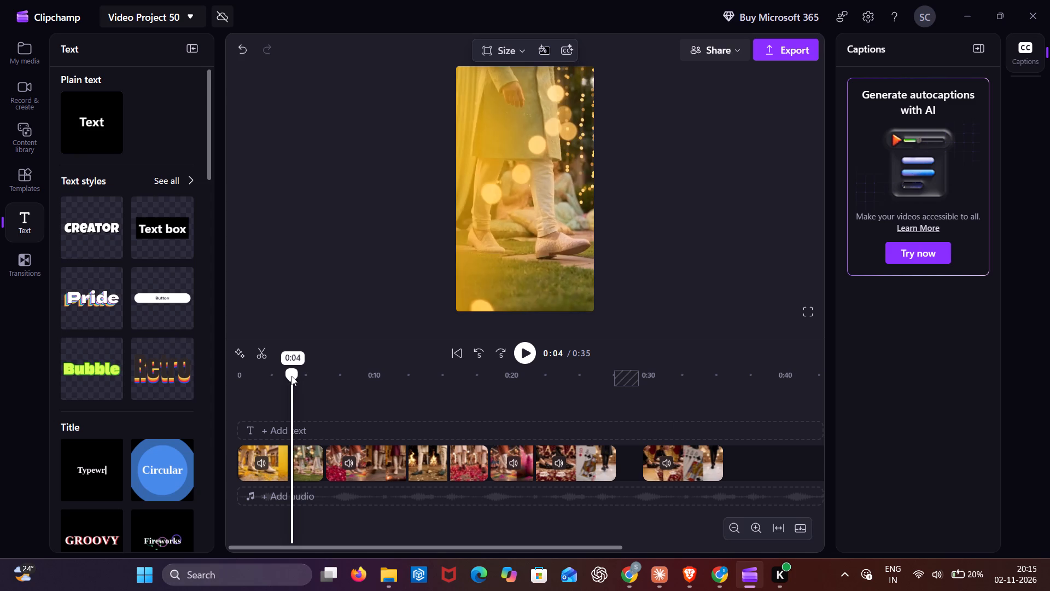
{"action": "left_click", "coordinate": [299, 468]}
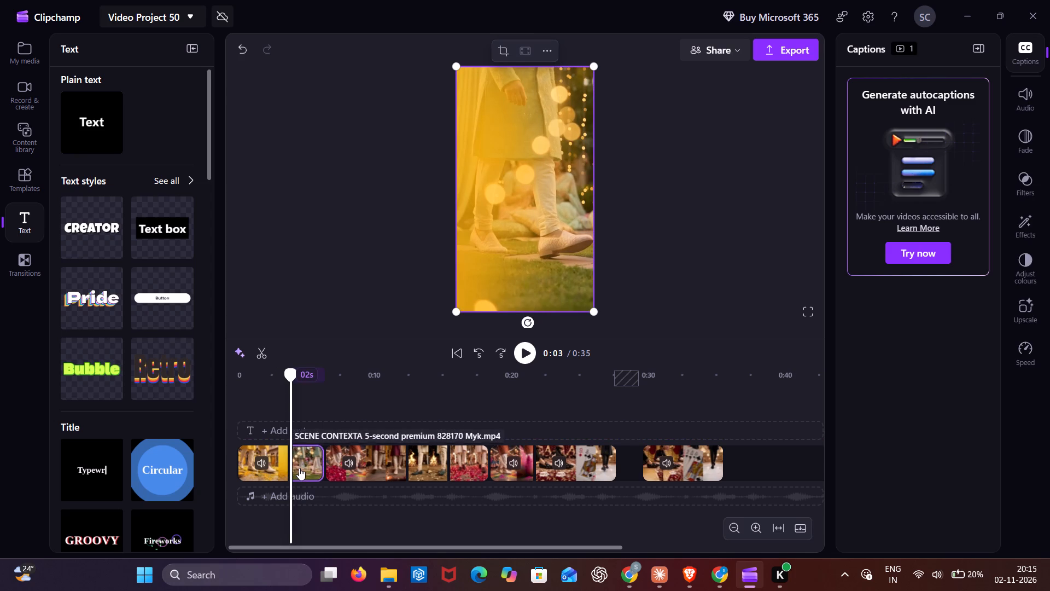
{"action": "left_click", "coordinate": [291, 370]}
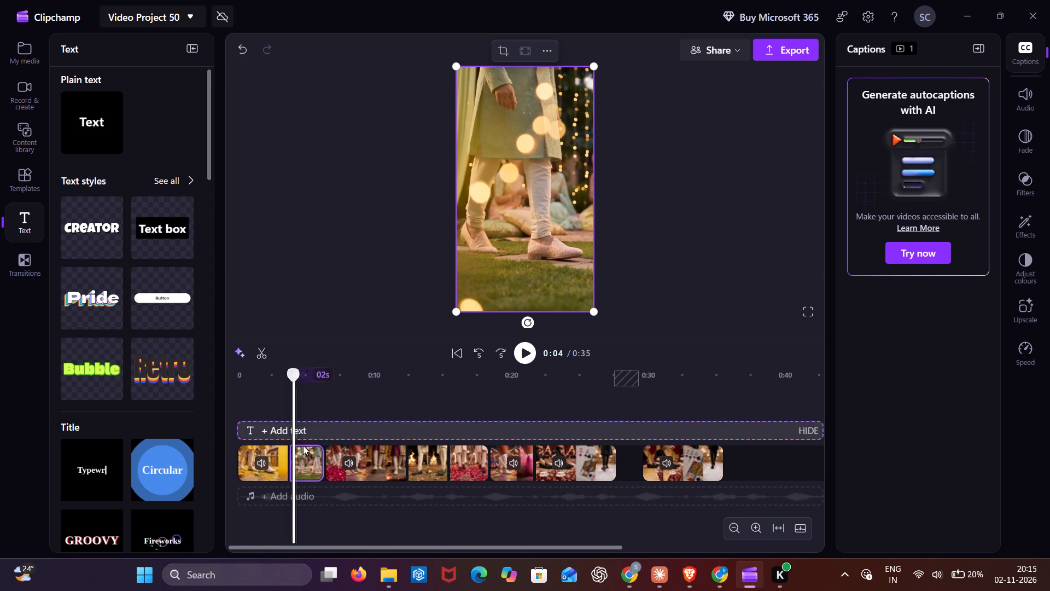
{"action": "key", "text": "s"}
{"action": "left_click_drag", "start_coordinate": [295, 372], "coordinate": [278, 372]}
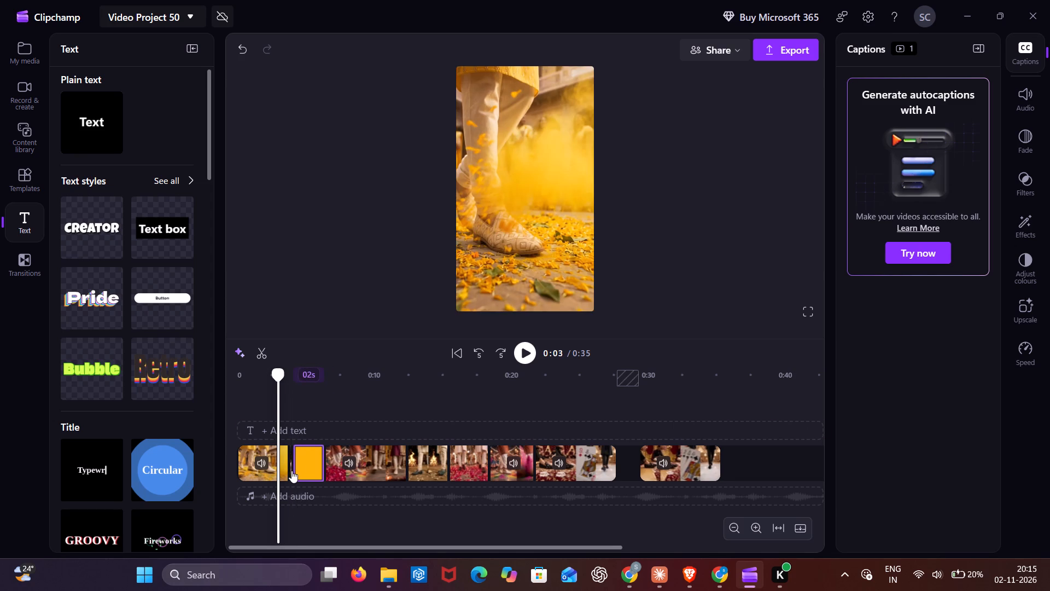
{"action": "left_click", "coordinate": [291, 471]}
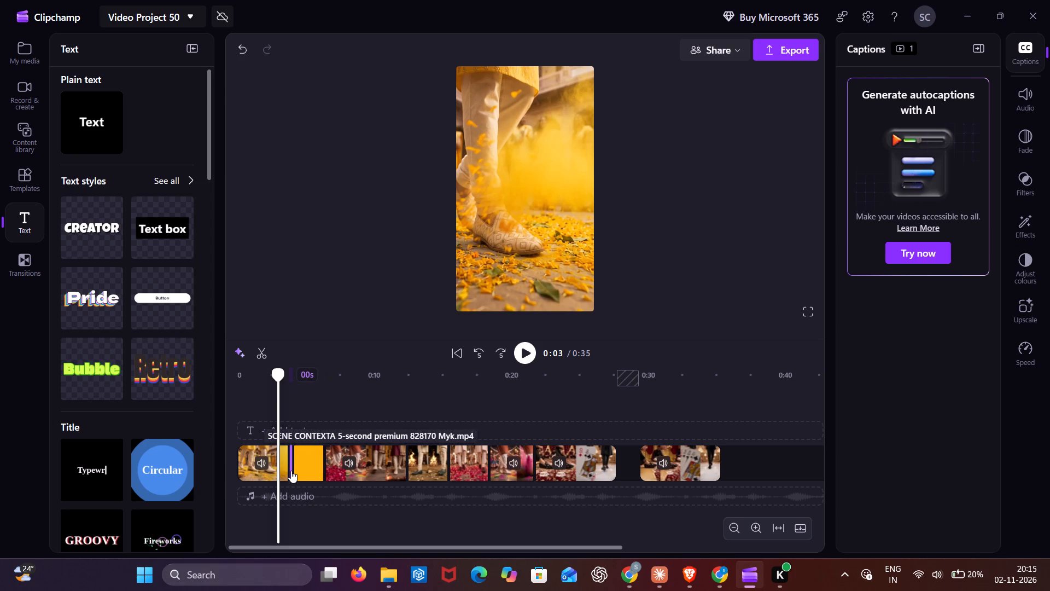
{"action": "key", "text": "Delete"}
{"action": "left_click", "coordinate": [289, 462]}
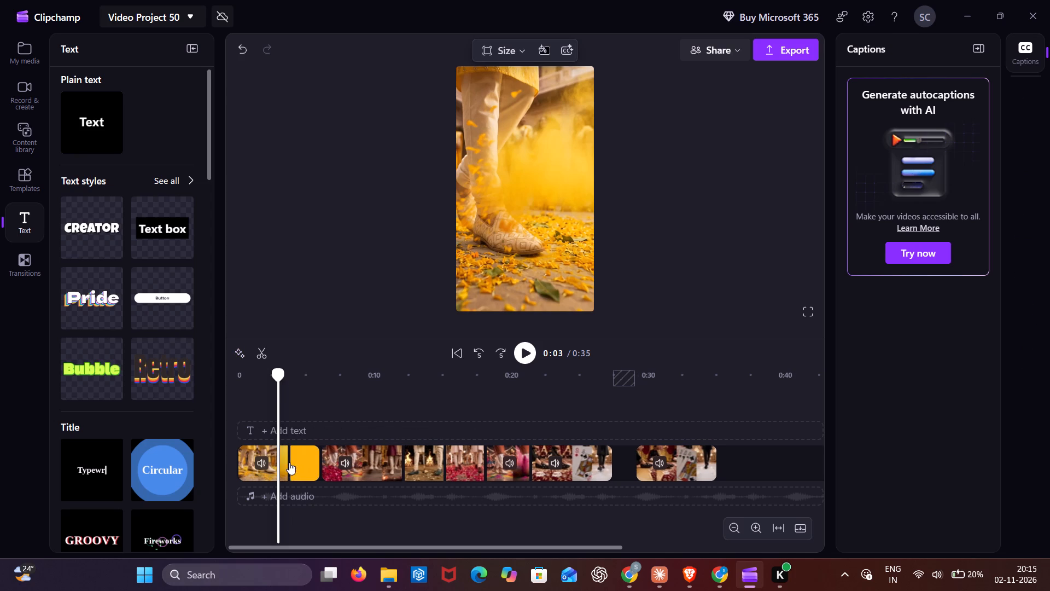
Play the trimmed transition from the marigold clip at 0:03 through the garden walk into the coloured-powder dance shot at 0:07.
{"action": "left_click", "coordinate": [531, 359]}
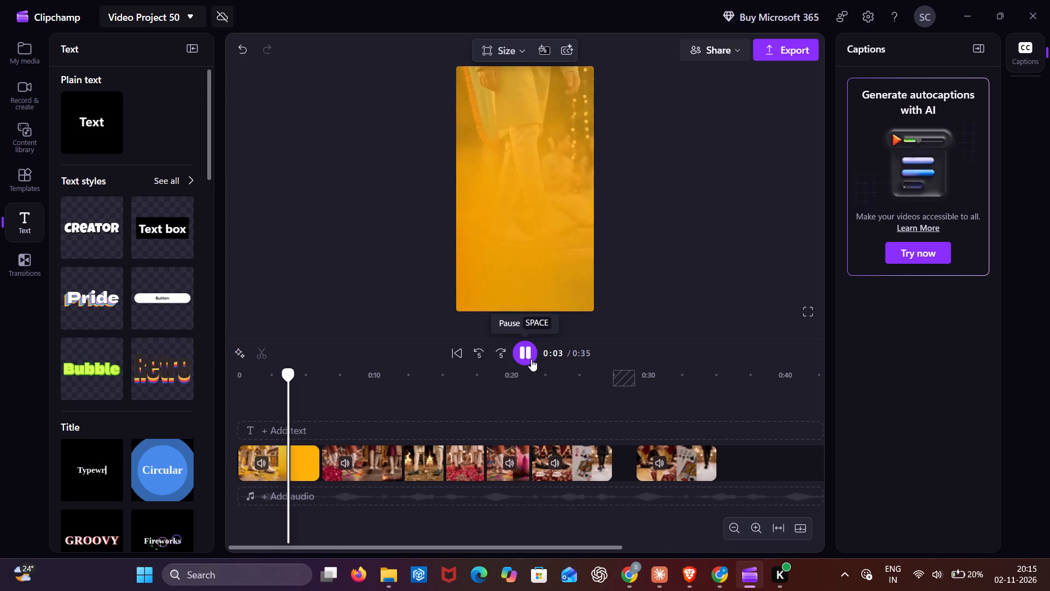
{"action": "left_click", "coordinate": [280, 418]}
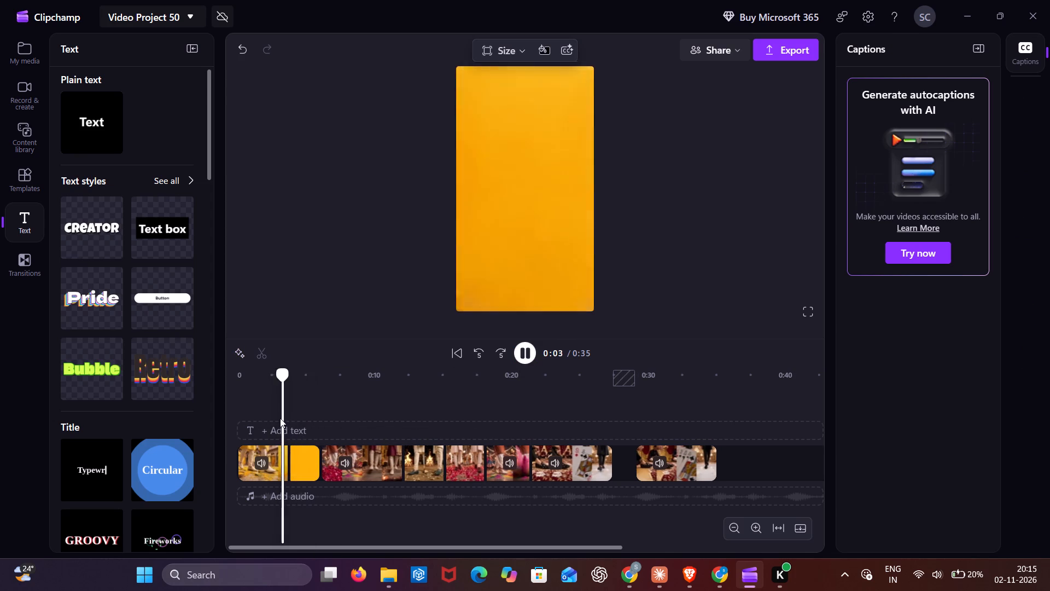
{"action": "left_click", "coordinate": [527, 356]}
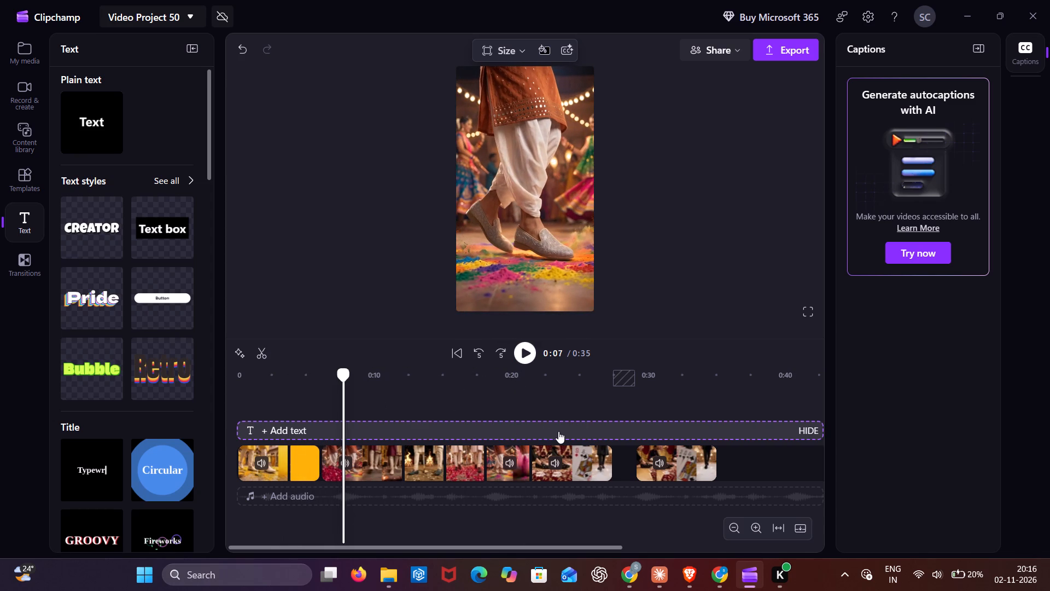
Examine the dance-to-diya-steps transition around 0:08 and 0:09, playing full screen on to the playing-card shot at 0:12.
{"action": "left_click_drag", "start_coordinate": [341, 375], "coordinate": [362, 376]}
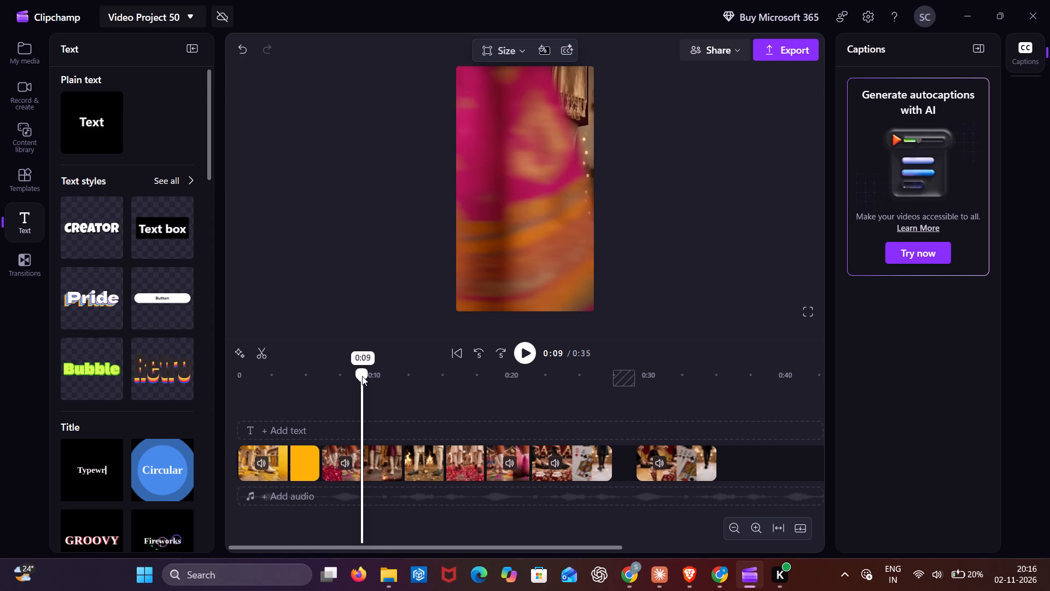
{"action": "left_click_drag", "start_coordinate": [362, 376], "coordinate": [354, 375]}
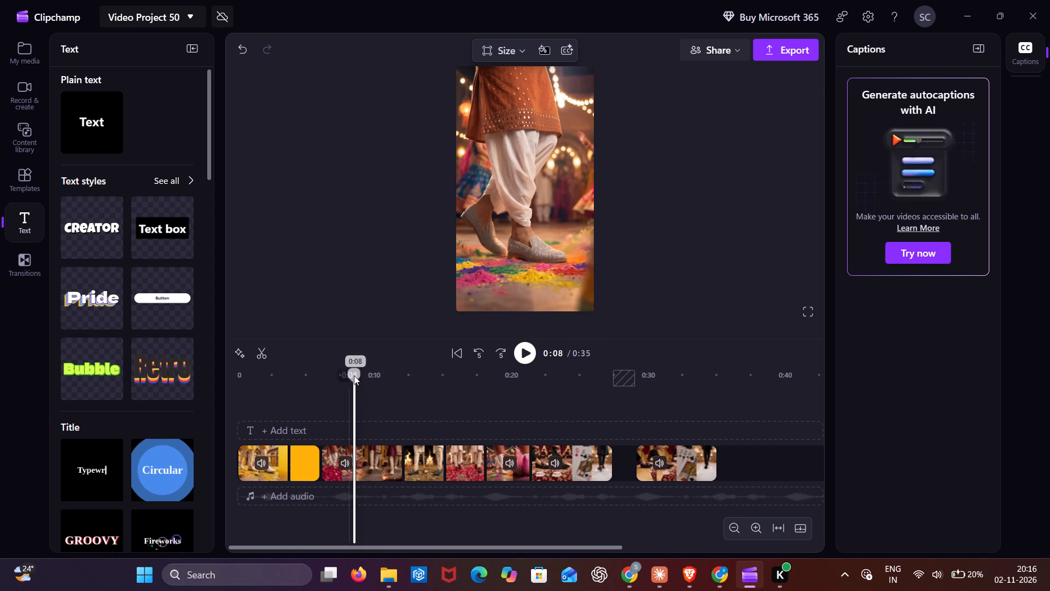
{"action": "double_click", "coordinate": [527, 356]}
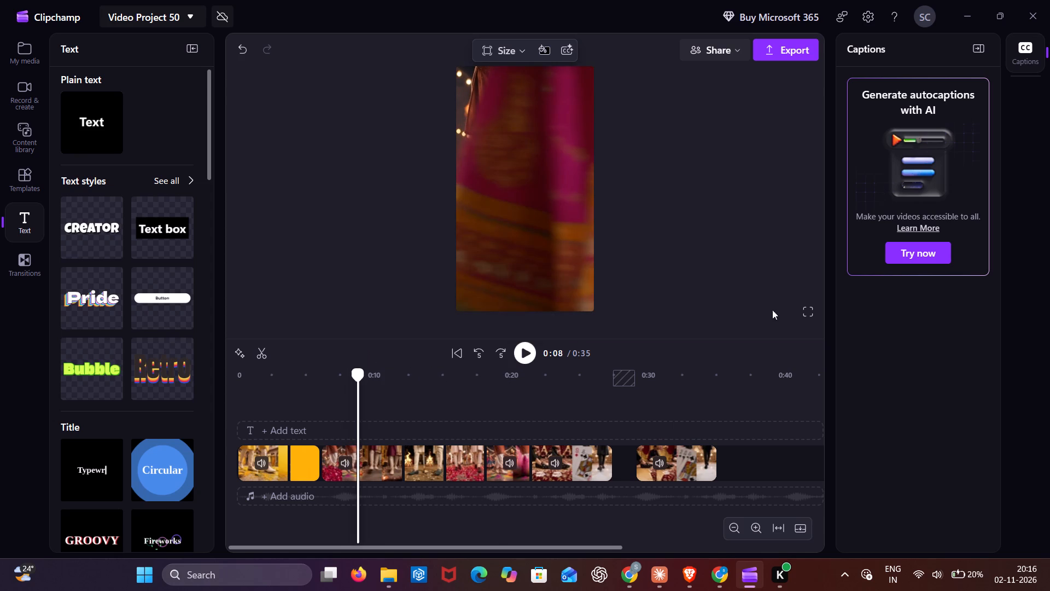
{"action": "left_click", "coordinate": [805, 315]}
{"action": "double_click", "coordinate": [114, 531]}
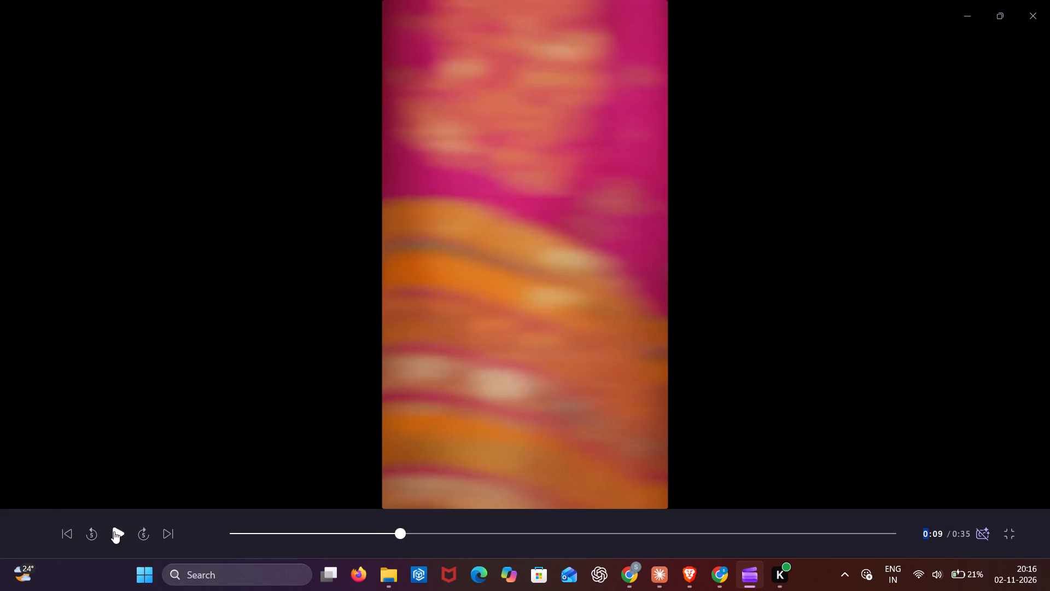
{"action": "double_click", "coordinate": [114, 531]}
{"action": "double_click", "coordinate": [114, 531]}
{"action": "left_click", "coordinate": [114, 531]}
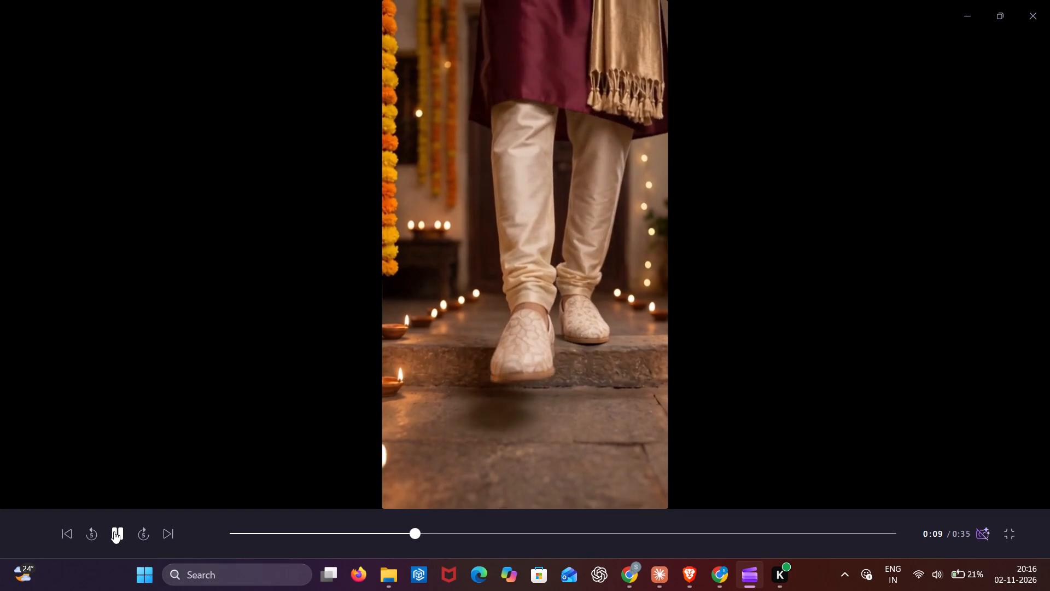
{"action": "left_click", "coordinate": [114, 531]}
{"action": "left_click", "coordinate": [114, 531]}
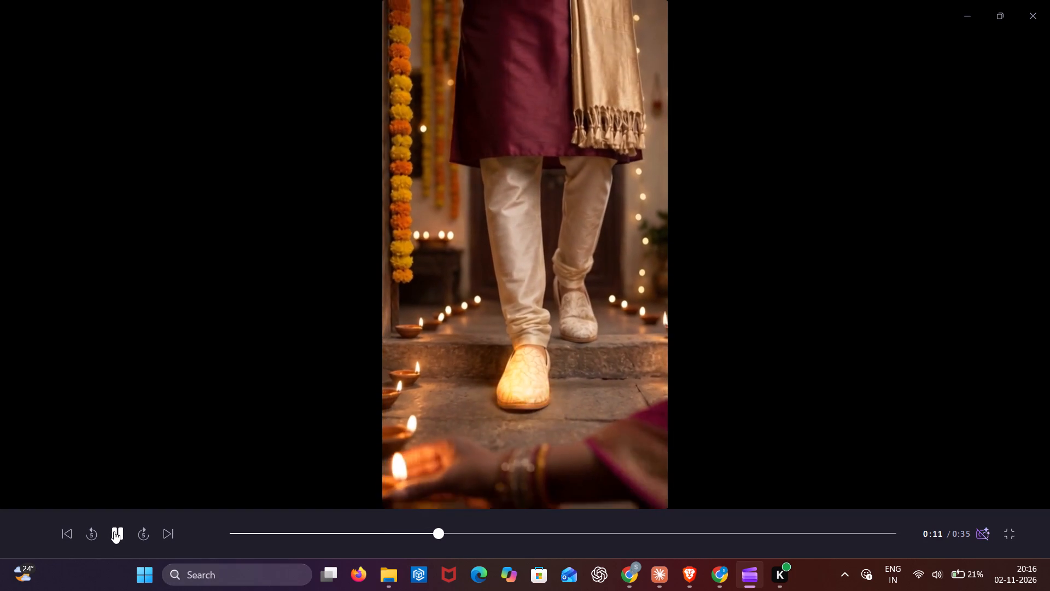
{"action": "left_click", "coordinate": [114, 531]}
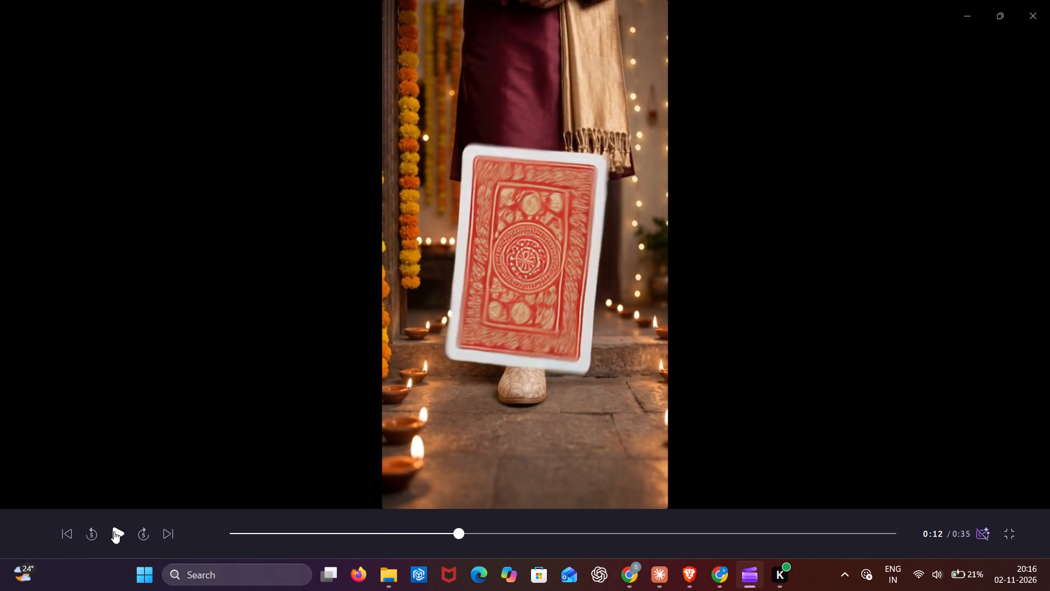
{"action": "left_click", "coordinate": [1011, 529]}
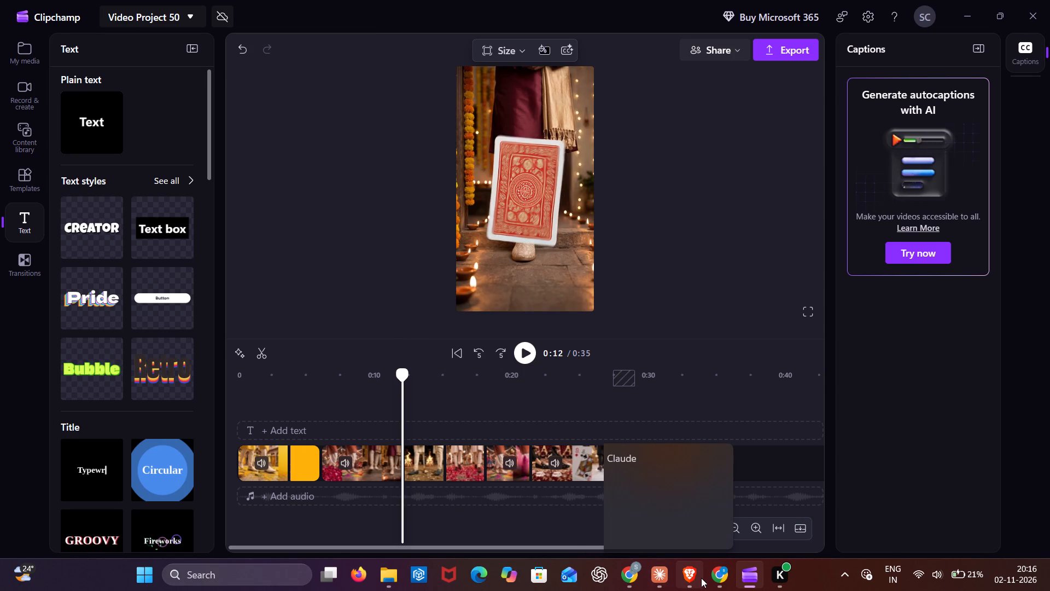
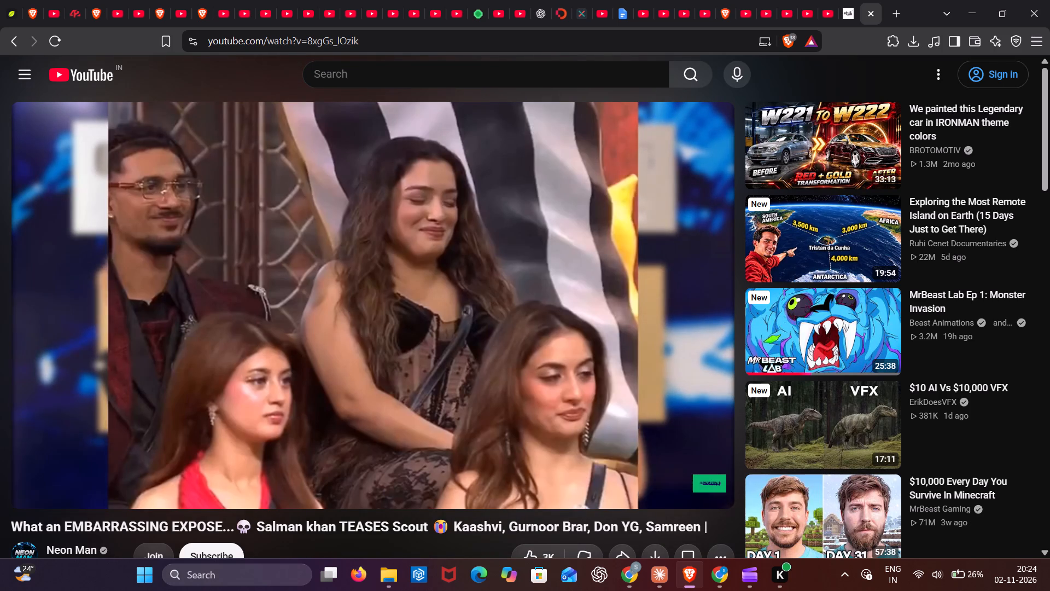
{"action": "left_click", "coordinate": [377, 290]}
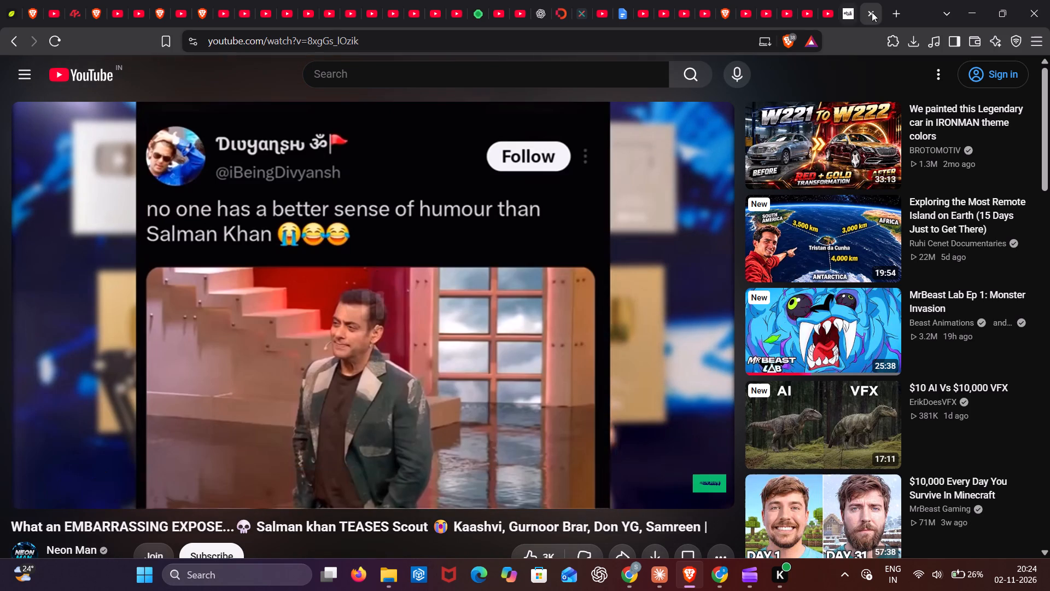
Open a new browser tab in Brave.
{"action": "left_click", "coordinate": [900, 4]}
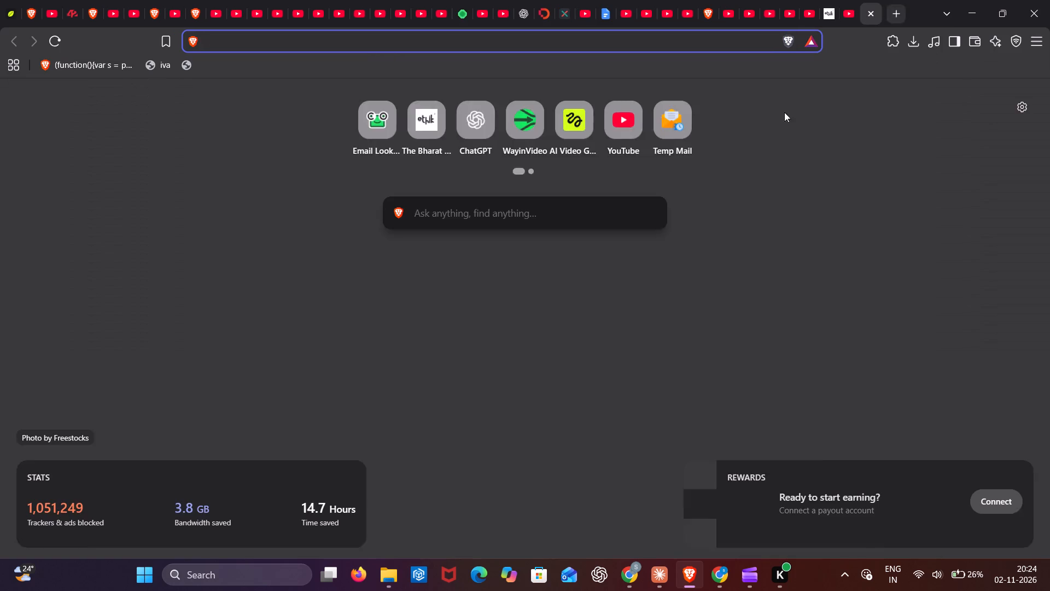